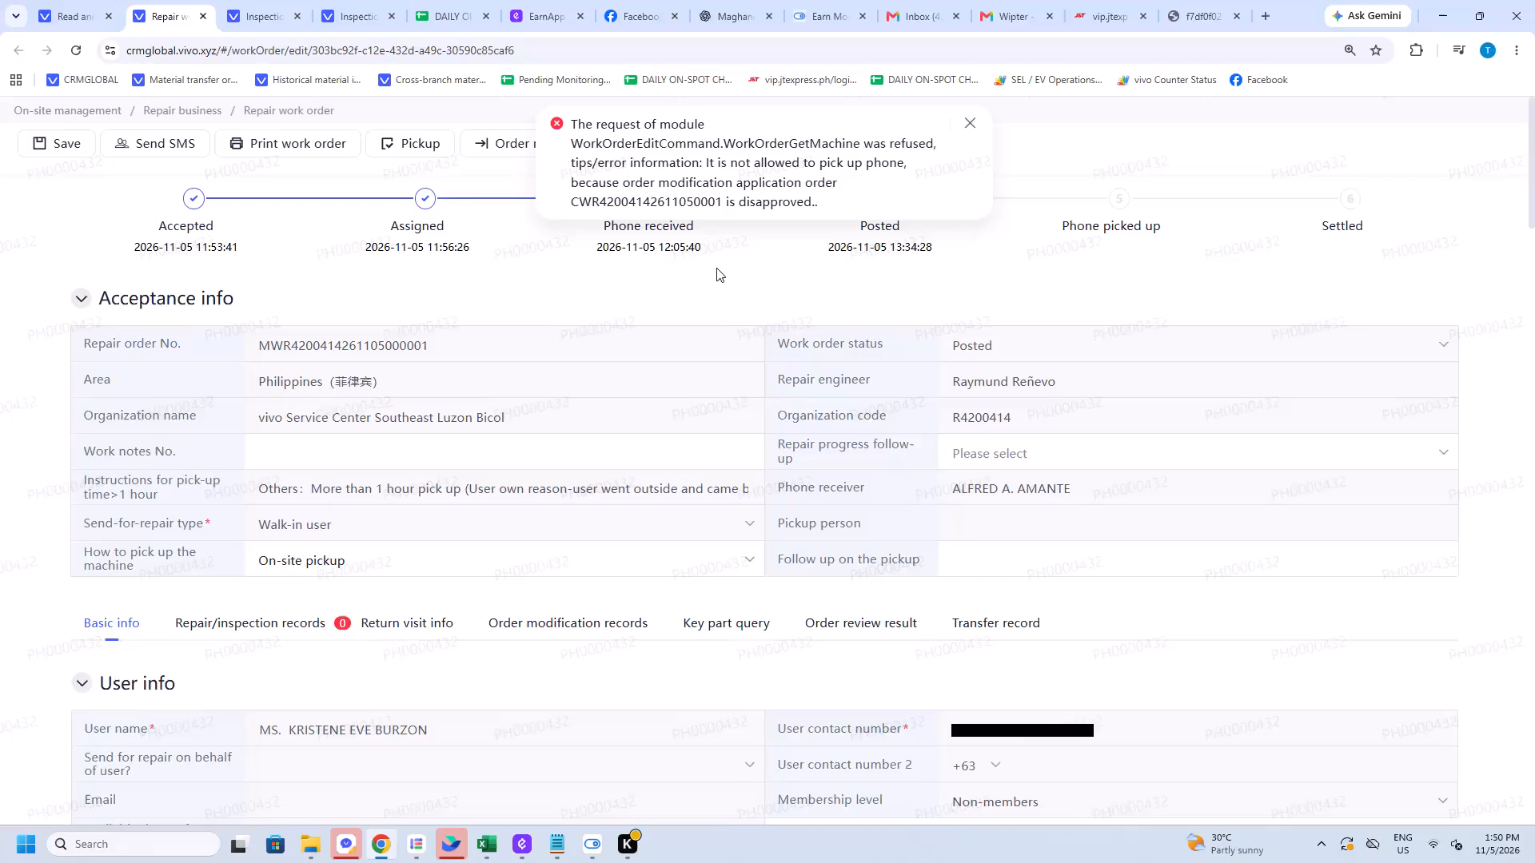
Capture a screenshot of the pickup refusal message together with the repair order's progress bar.
key(shift+super+s)
drag(529, 74, 526, 83)
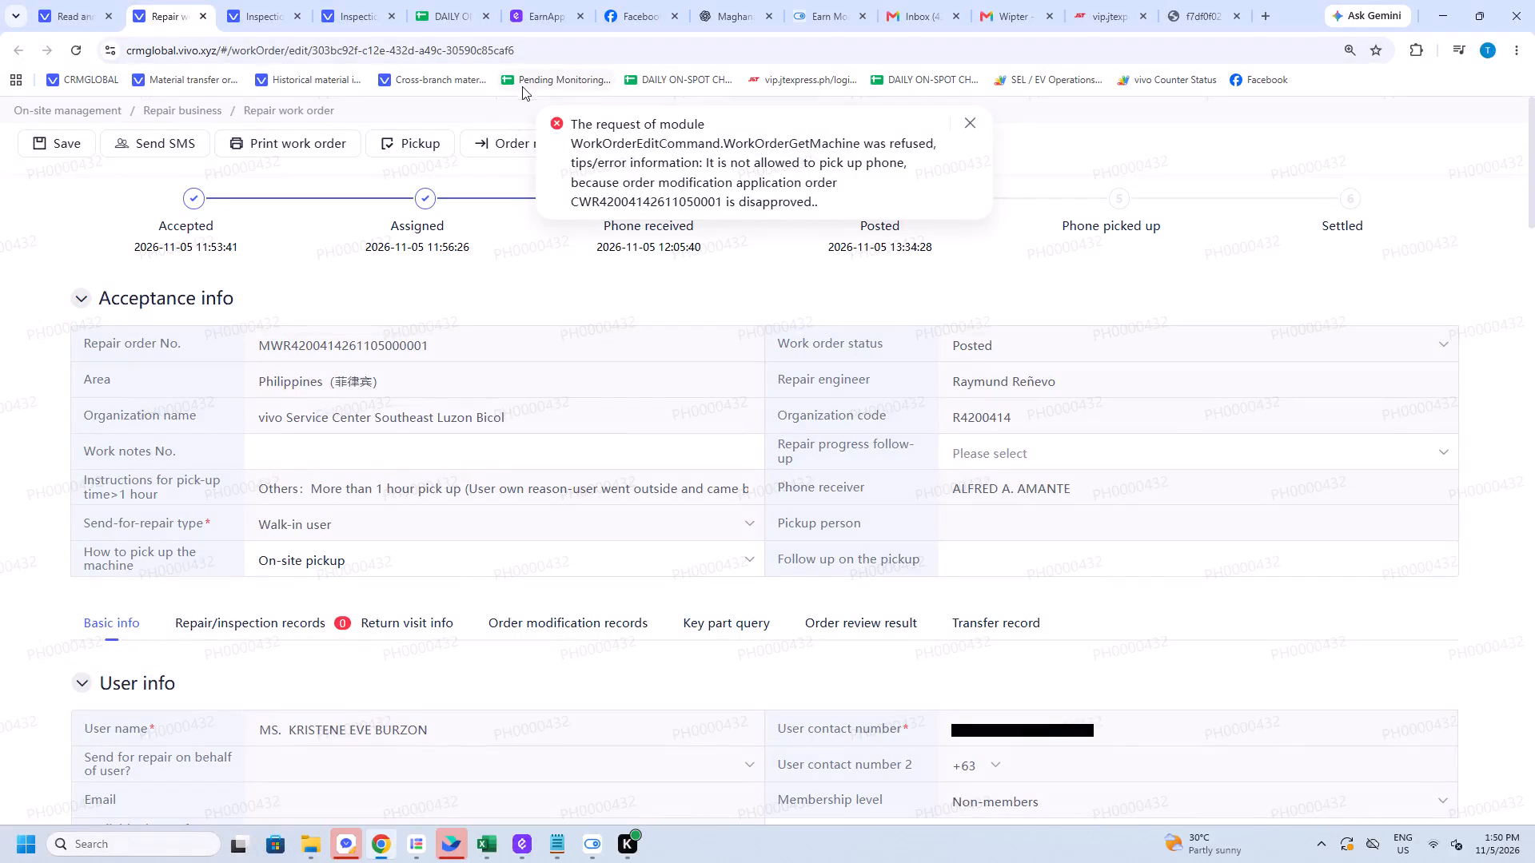
key(shift+super+s)
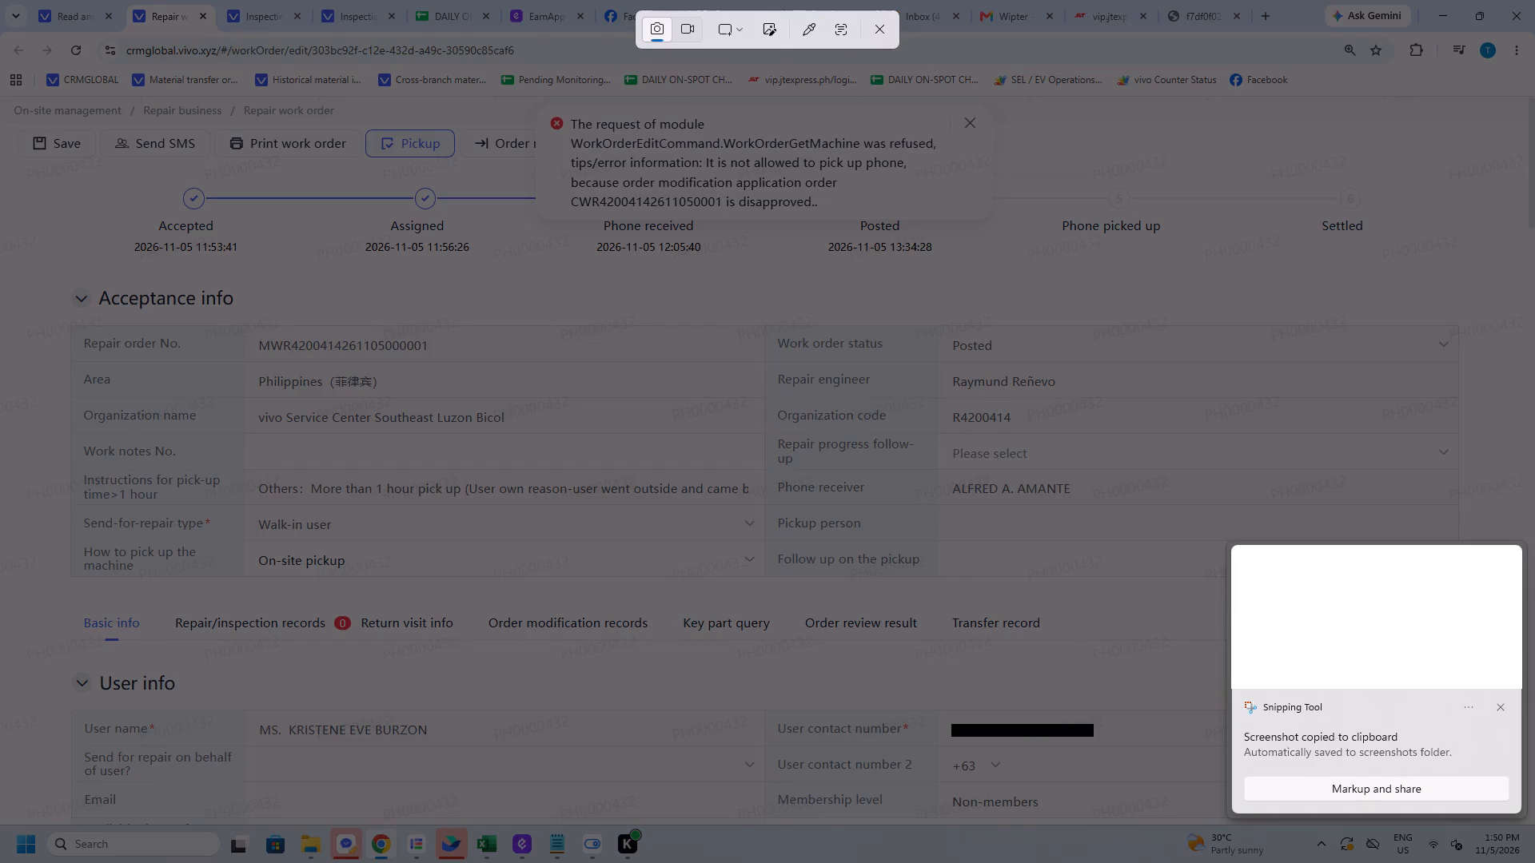
drag(355, 92, 1061, 244)
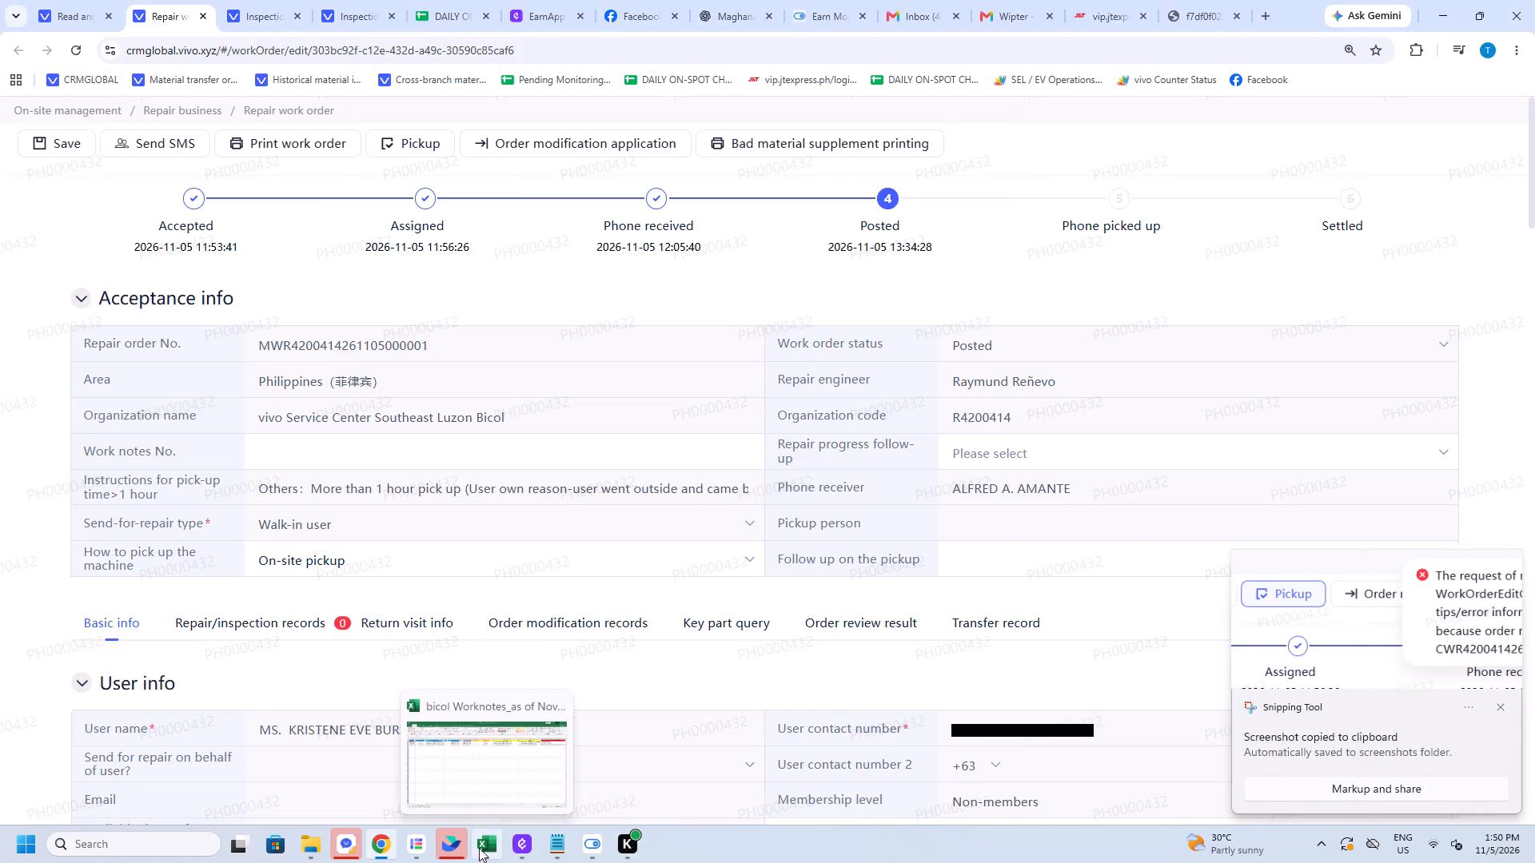
Switch to Lark, search for "BE", and open the chat with the AS-SVC TA contact.
click(458, 847)
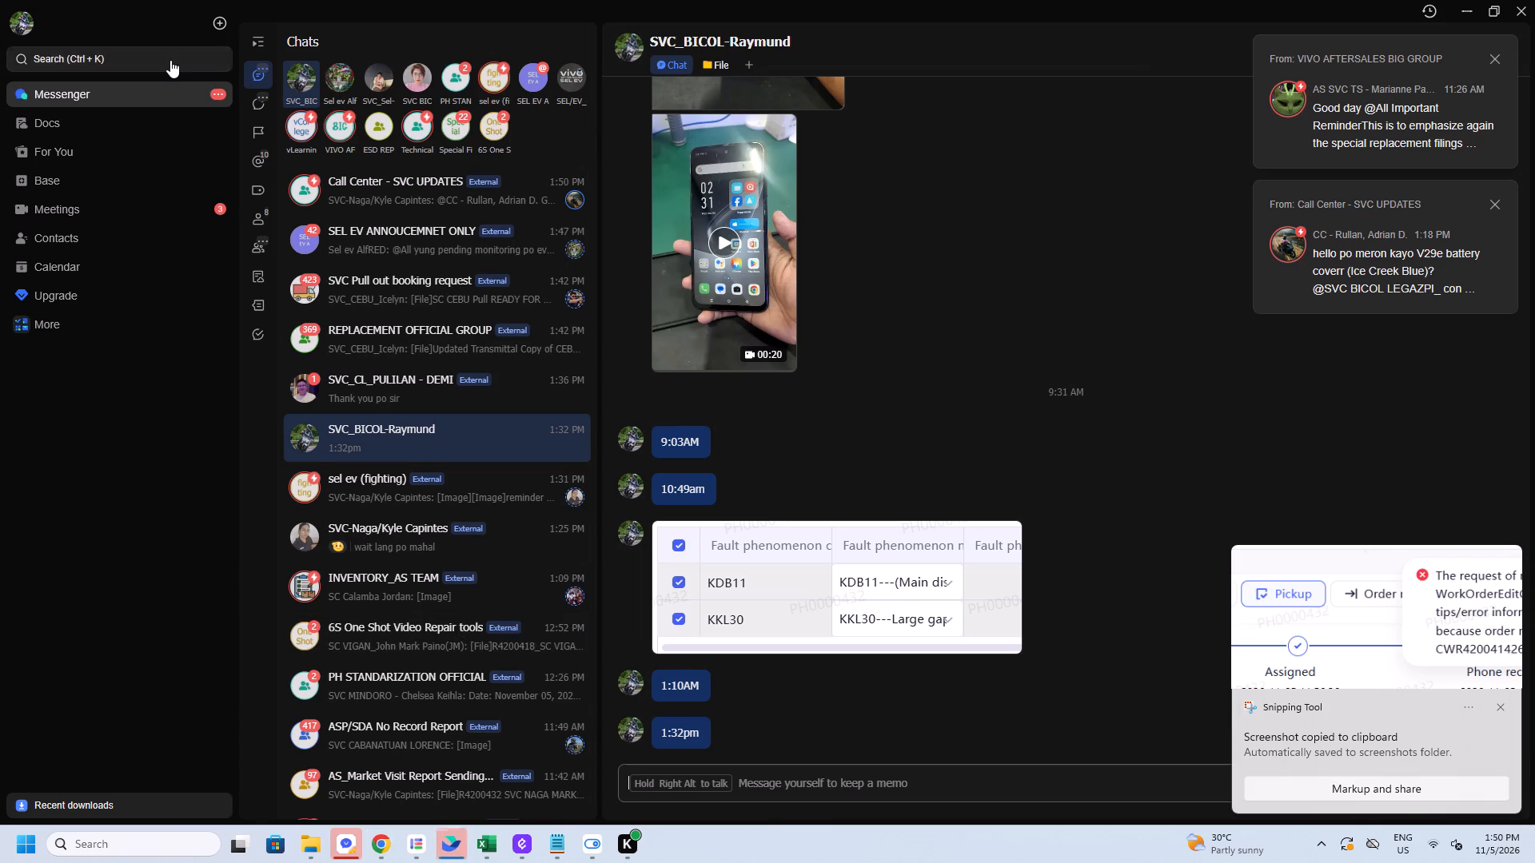
click(170, 60)
click(538, 86)
click(542, 75)
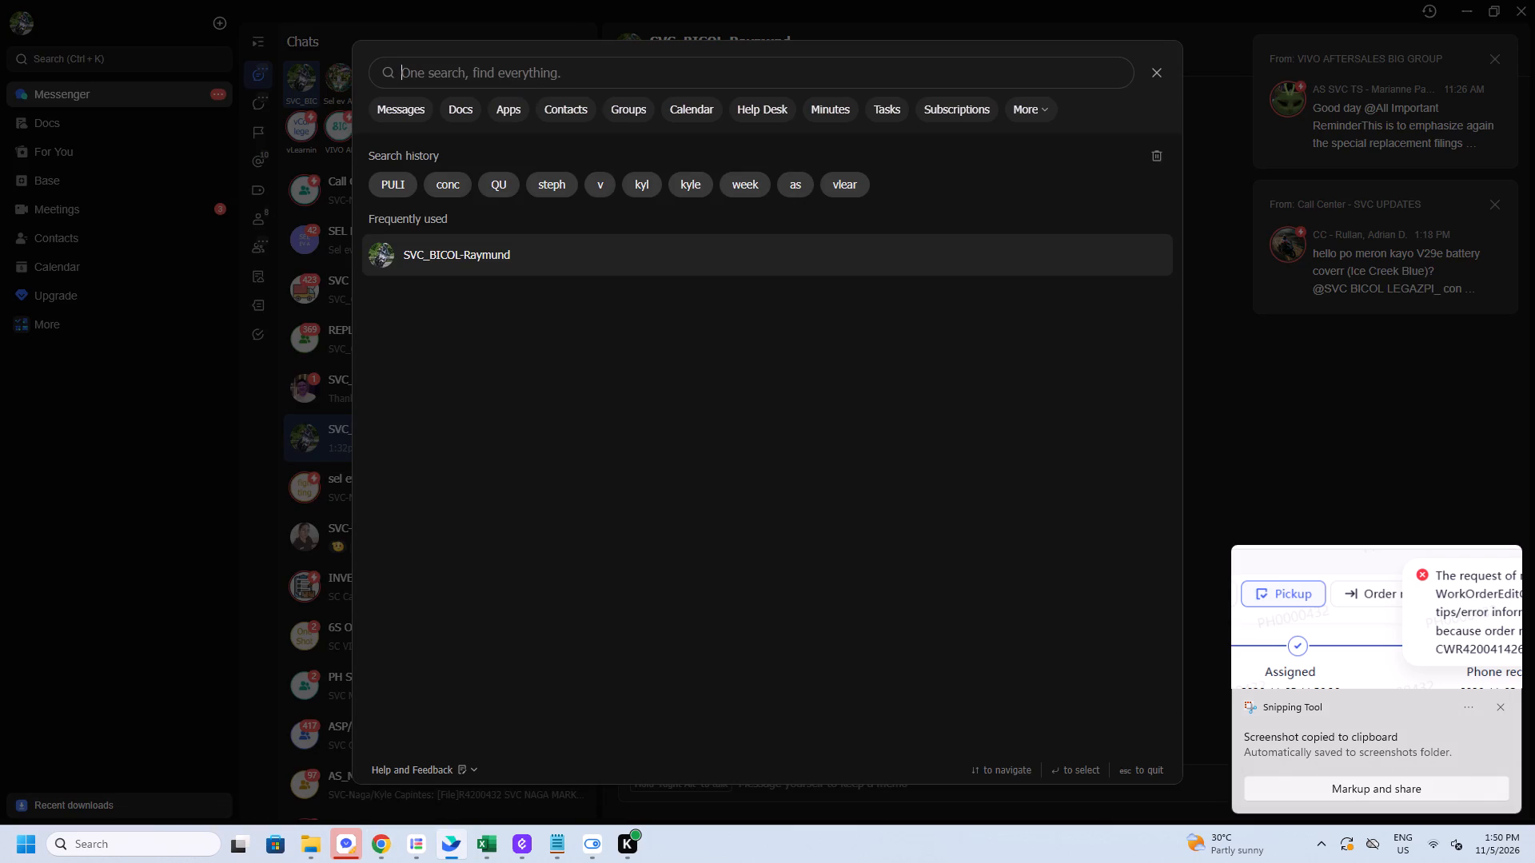
text(JOHN)
key(space)
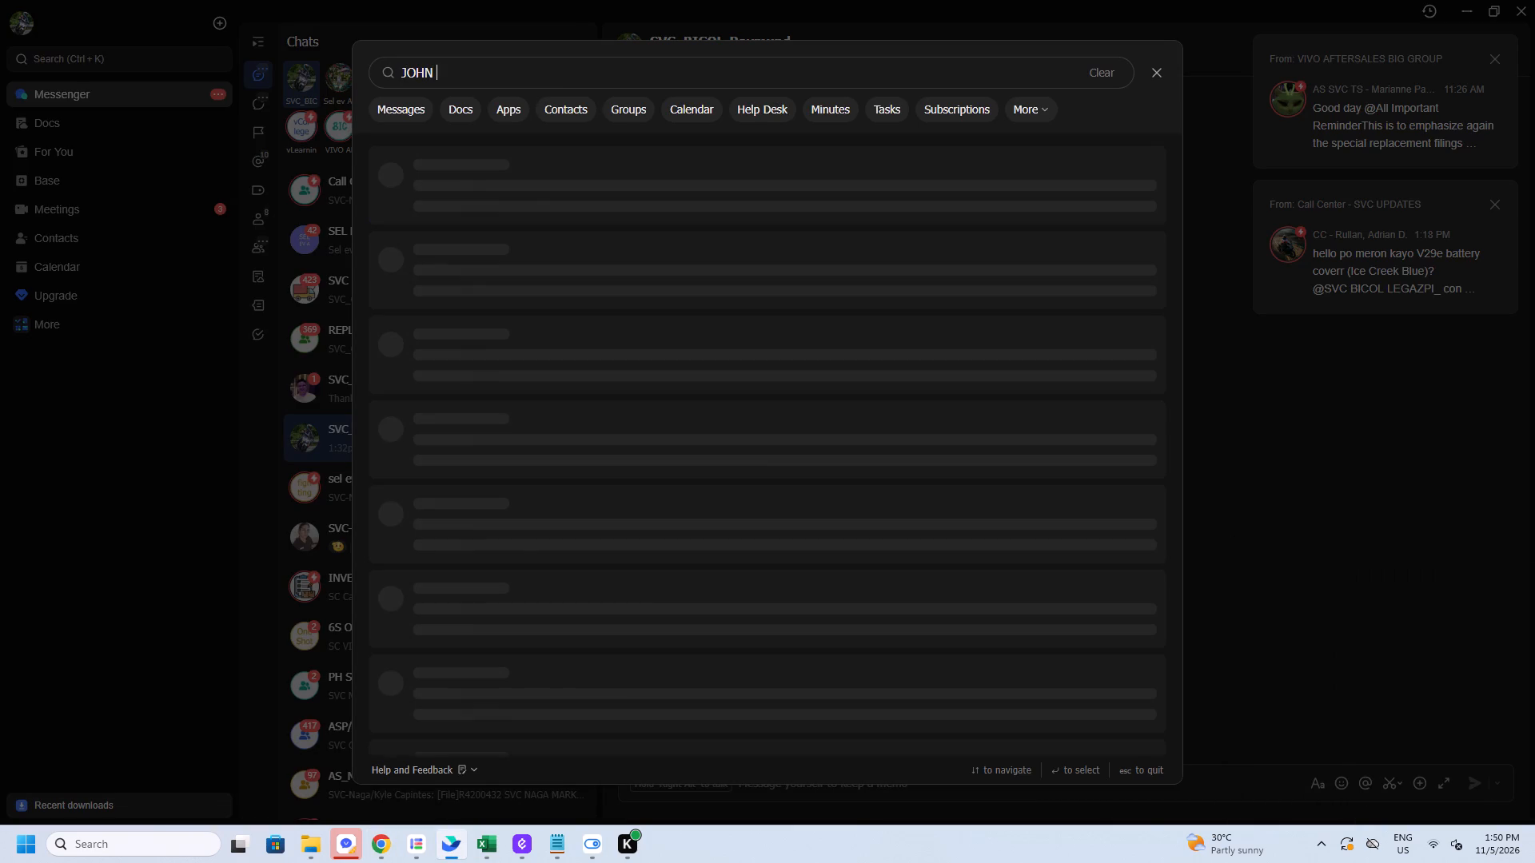
key(b)
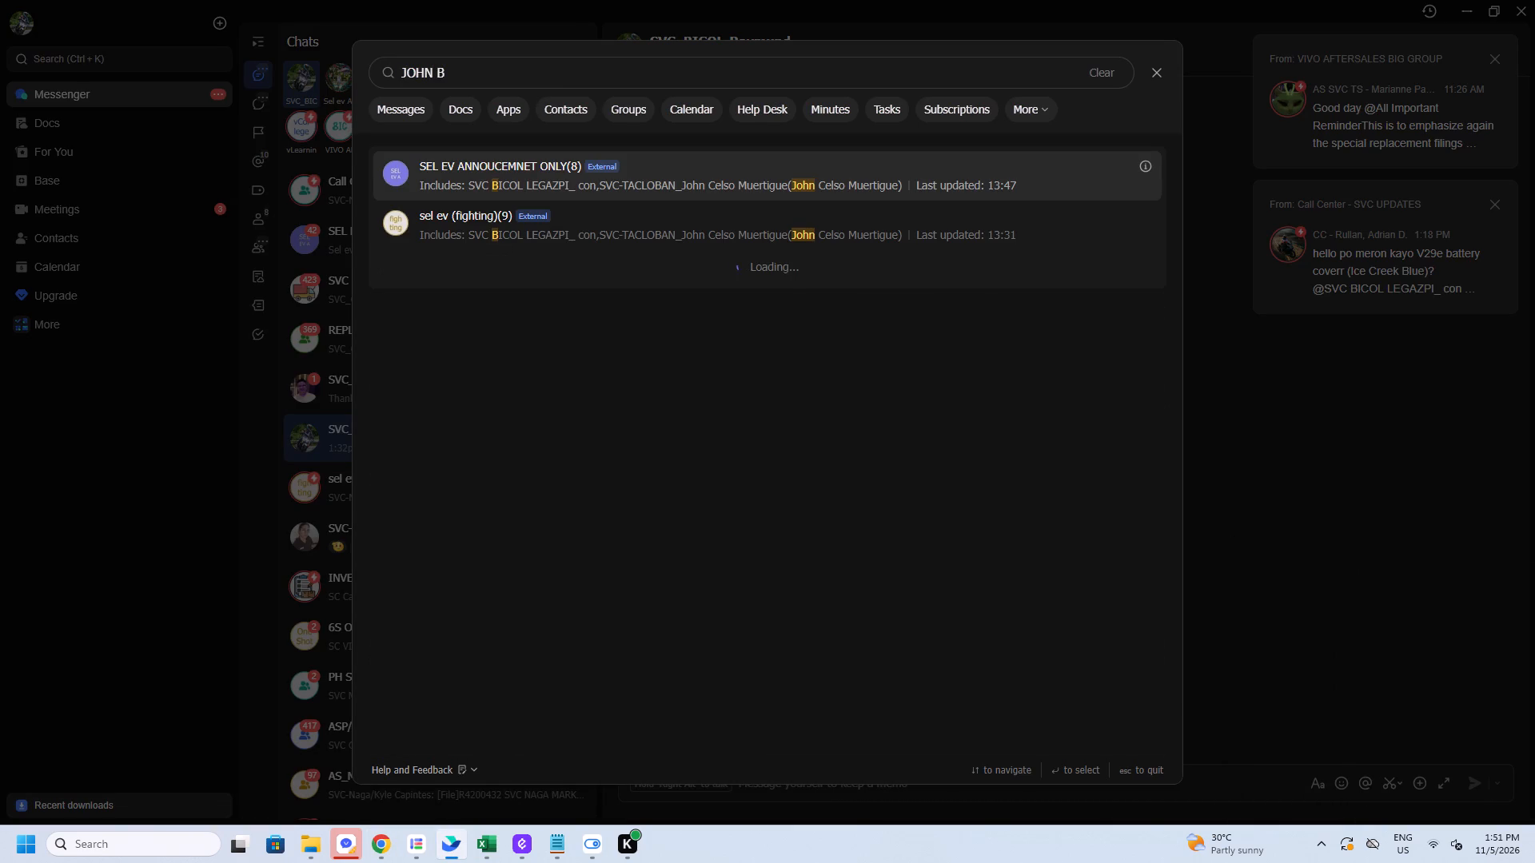
key(ctrl+a)
text(BE)
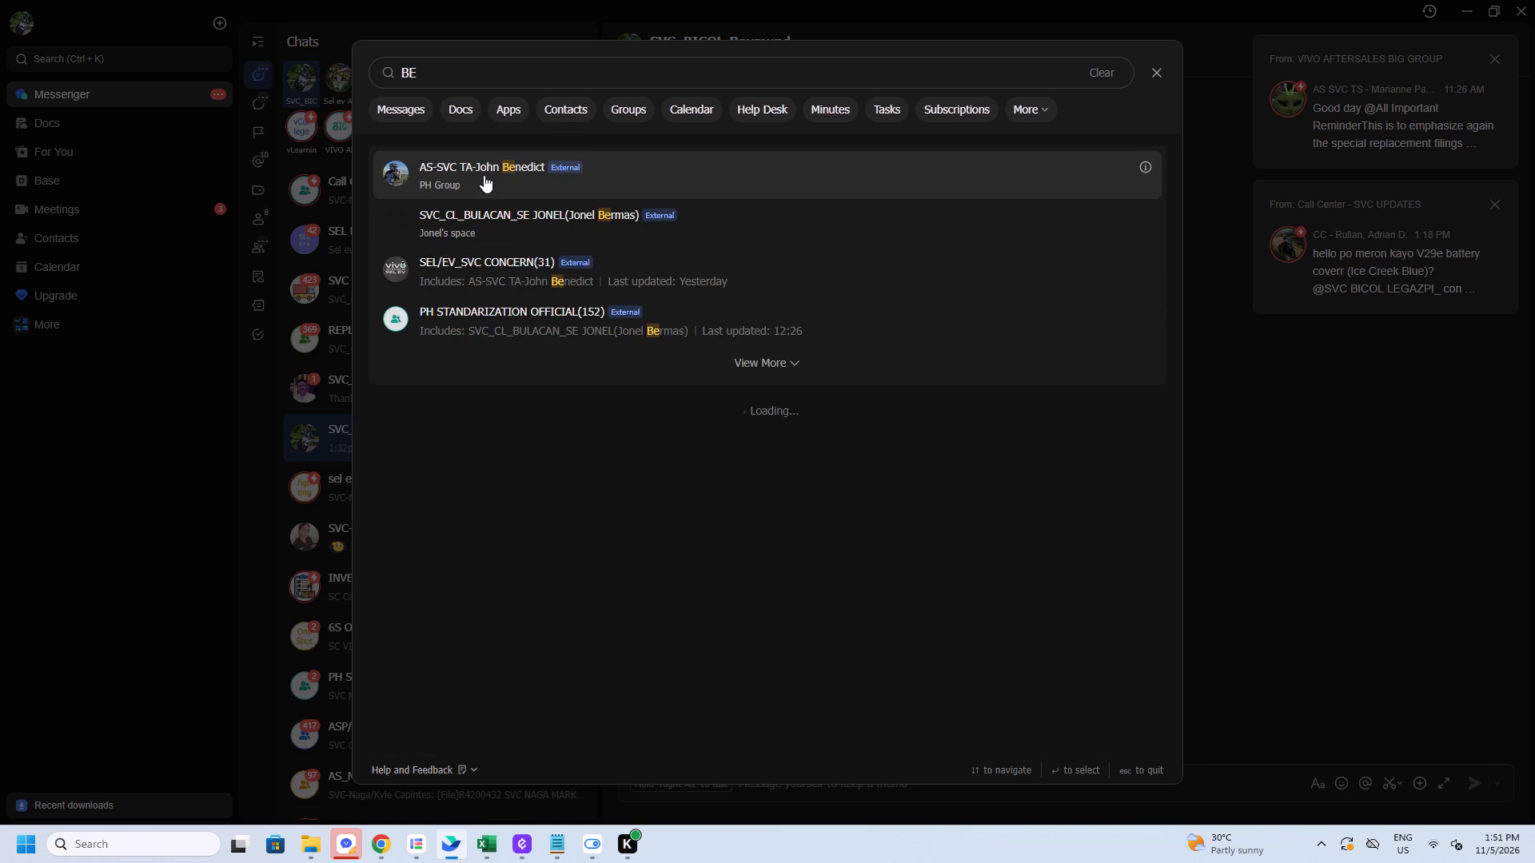
click(484, 175)
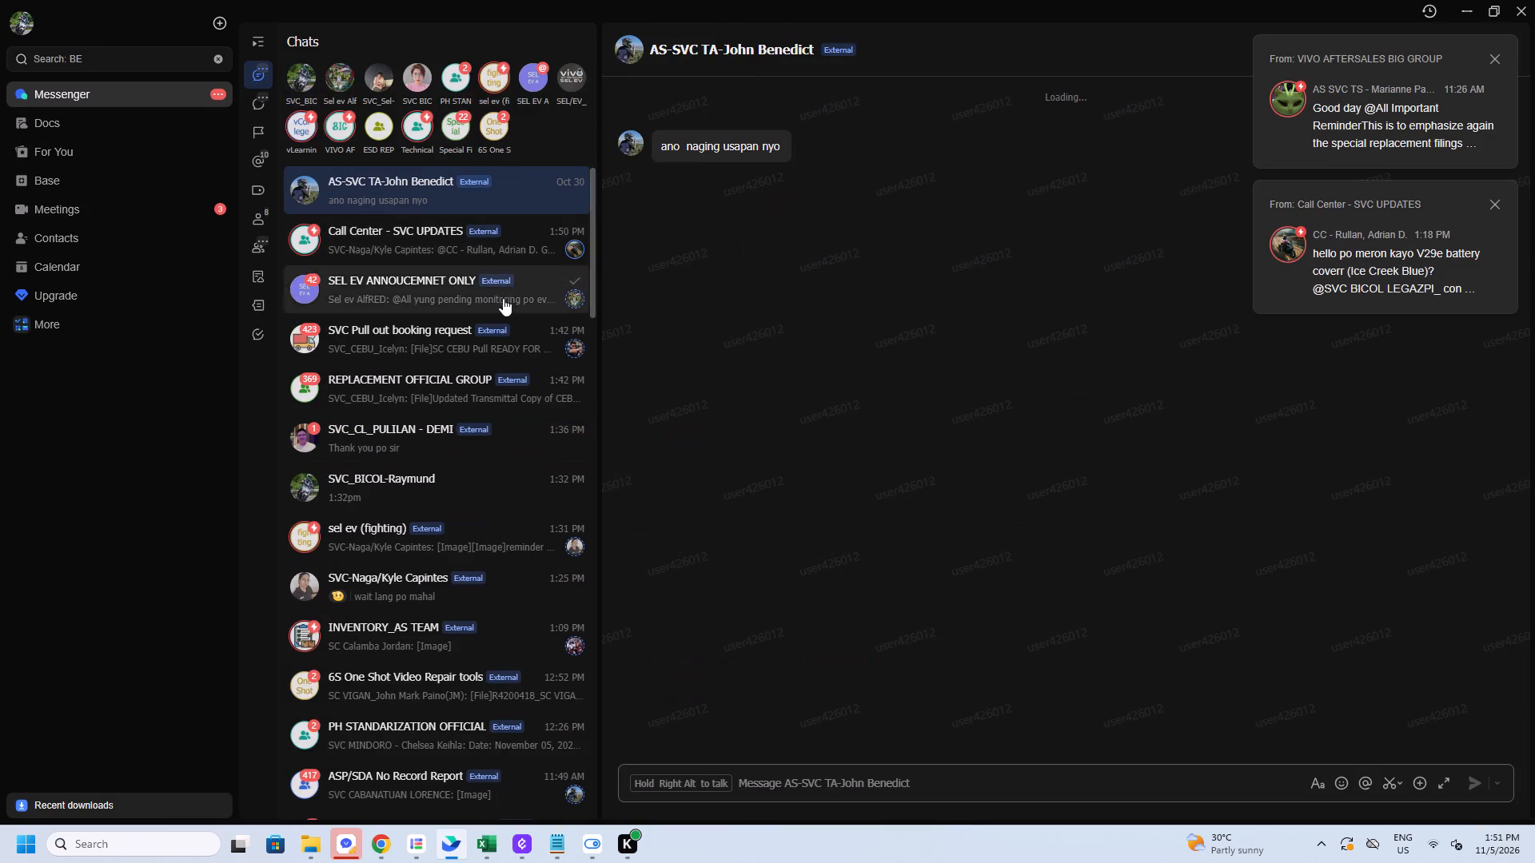
Send the AS-SVC TA contact the greeting "hello po sir good afternoon po".
click(787, 776)
text(jh)
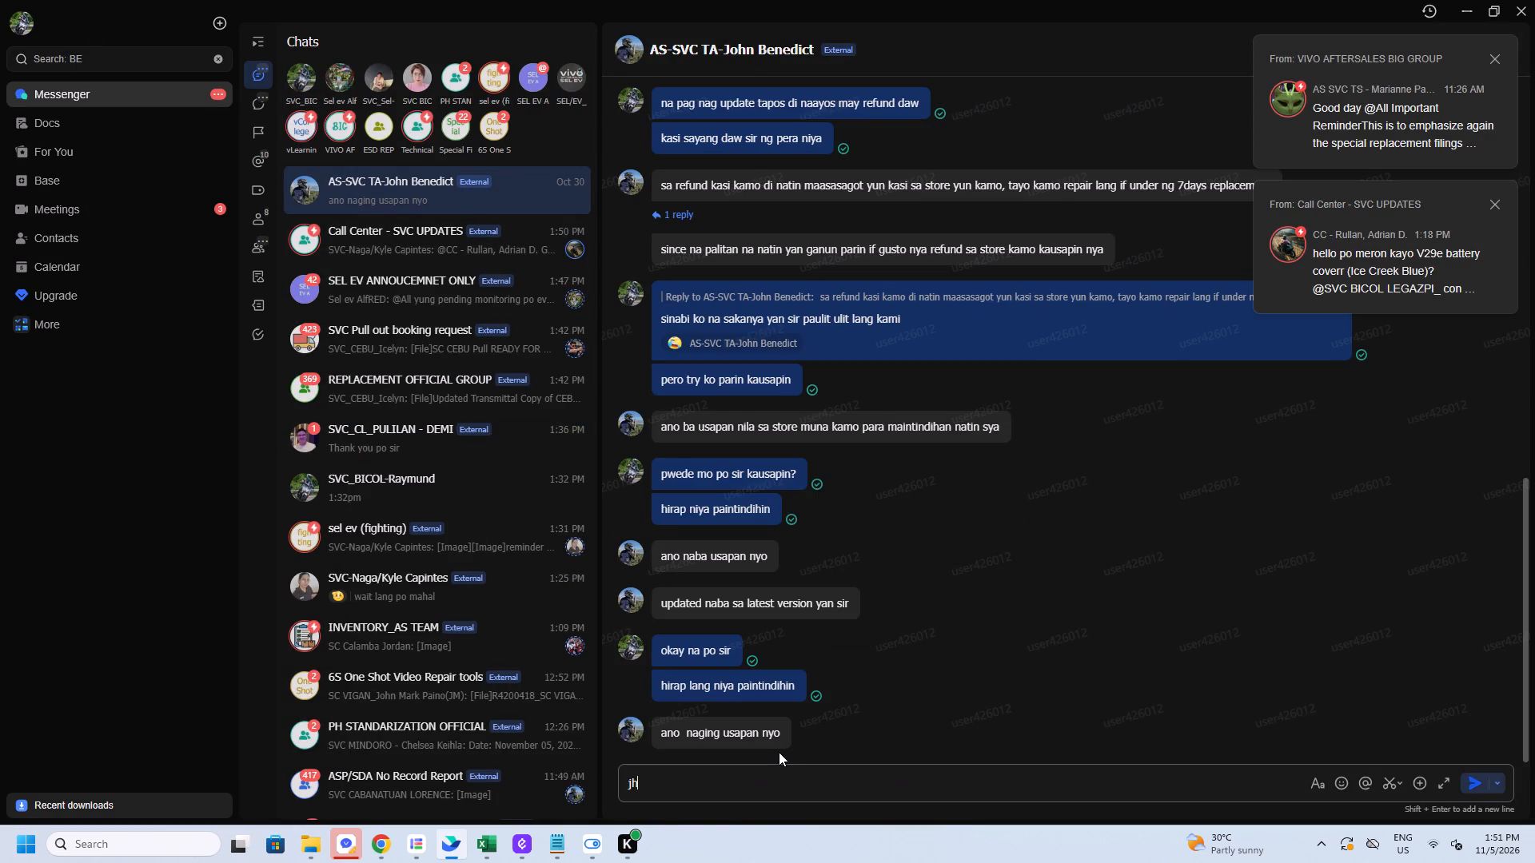
key(BackSpace)
key(BackSpace)
key(BackSpace)
text(he)
text(lloi)
key(space)
key(BackSpace)
key(BackSpace)
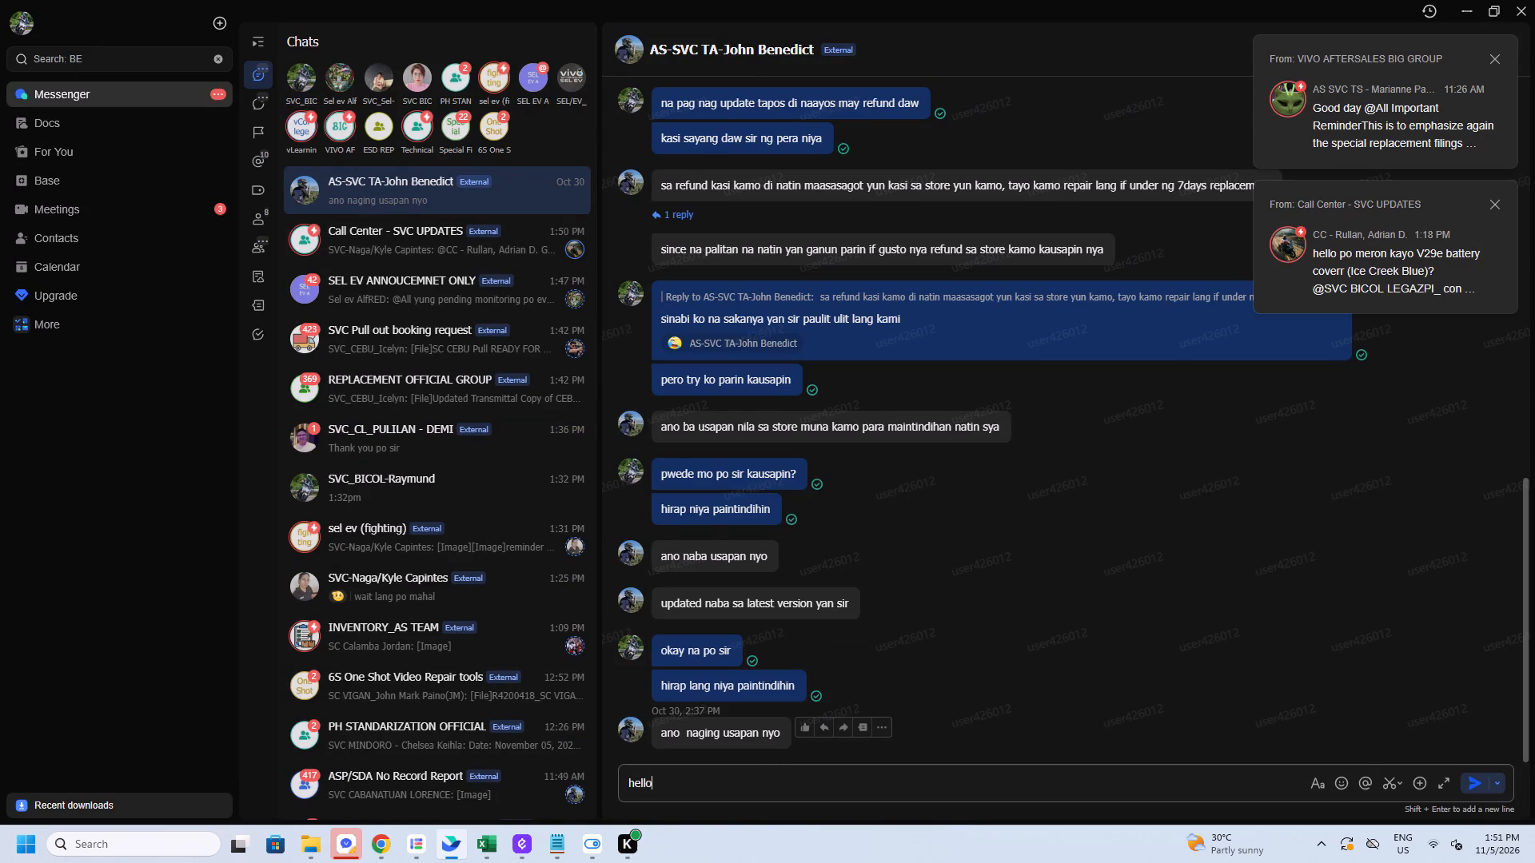
key(space)
key(p)
key(o)
key(space)
text(sir good)
key(space)
key(a)
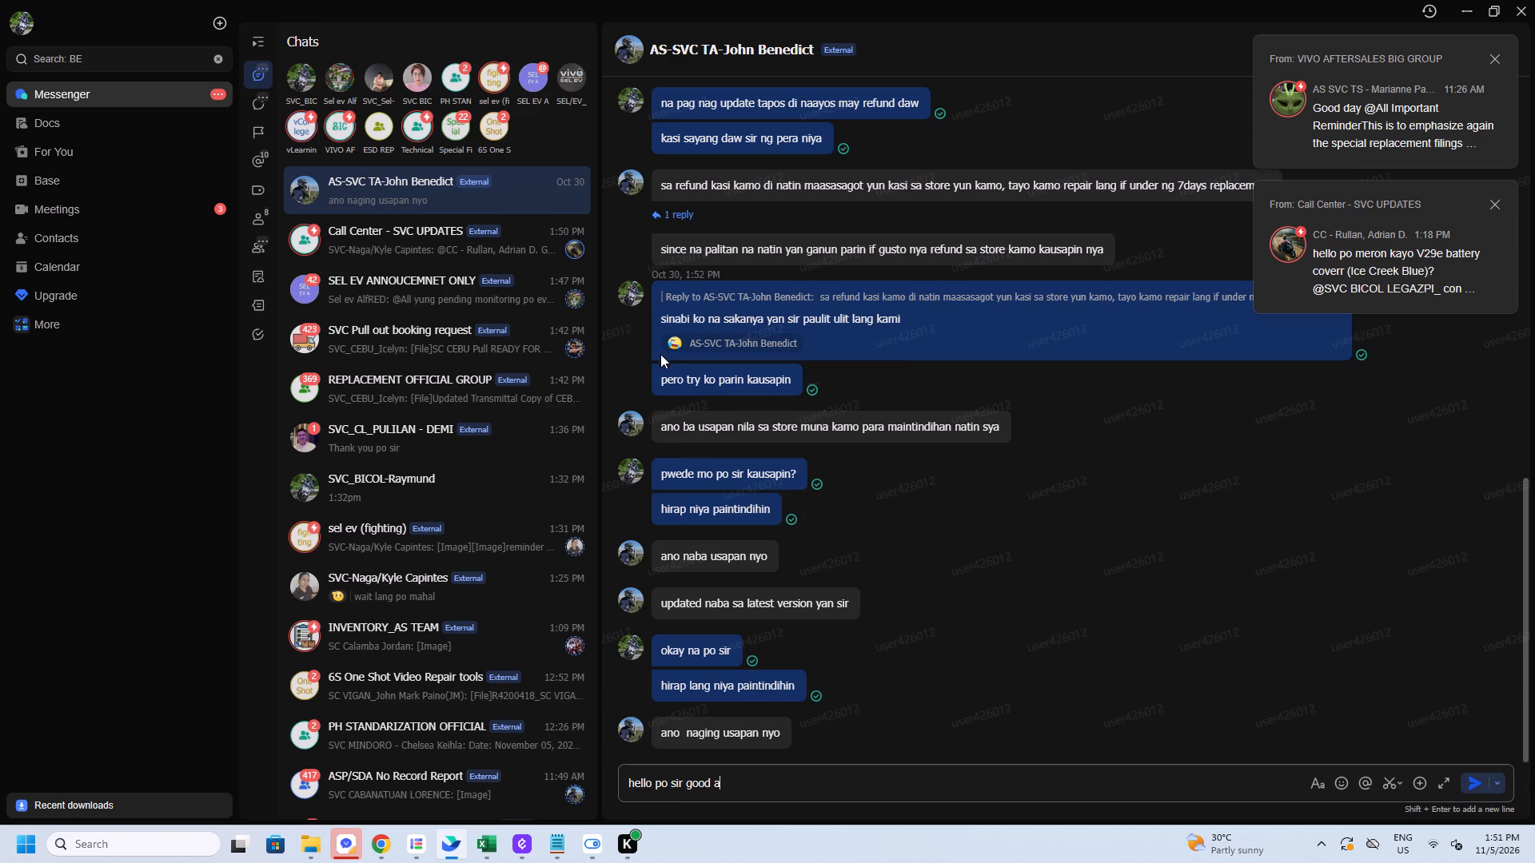
key(d)
key(BackSpace)
key(f)
key(t)
key(e)
key(r)
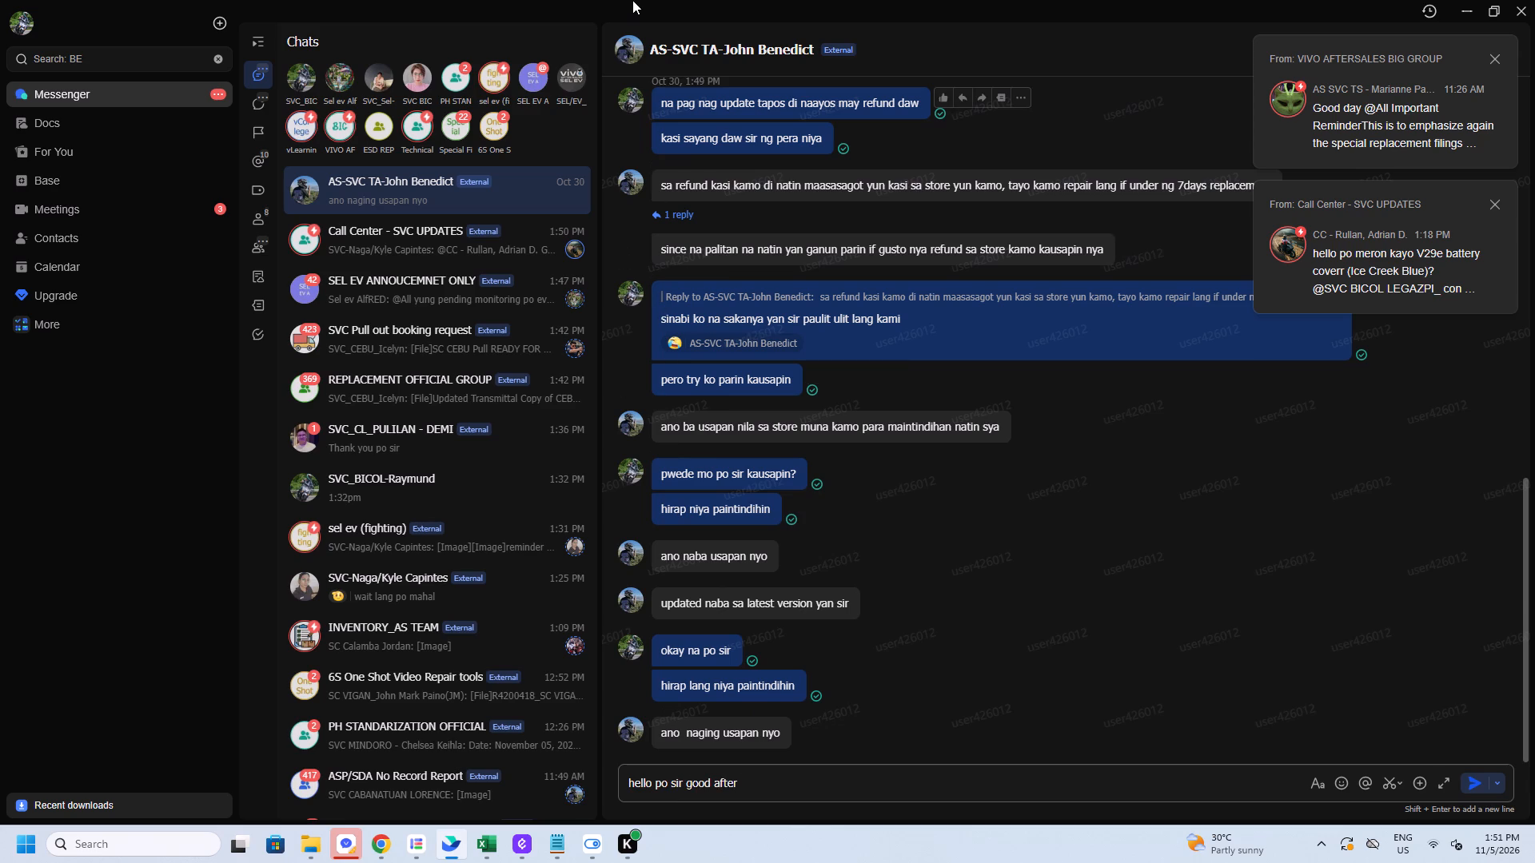
text(noon po)
key(Return)
Send "ask lang po sana dito" followed by the captured screenshot of the pickup error.
text(ask lang po sana dito)
key(Return)
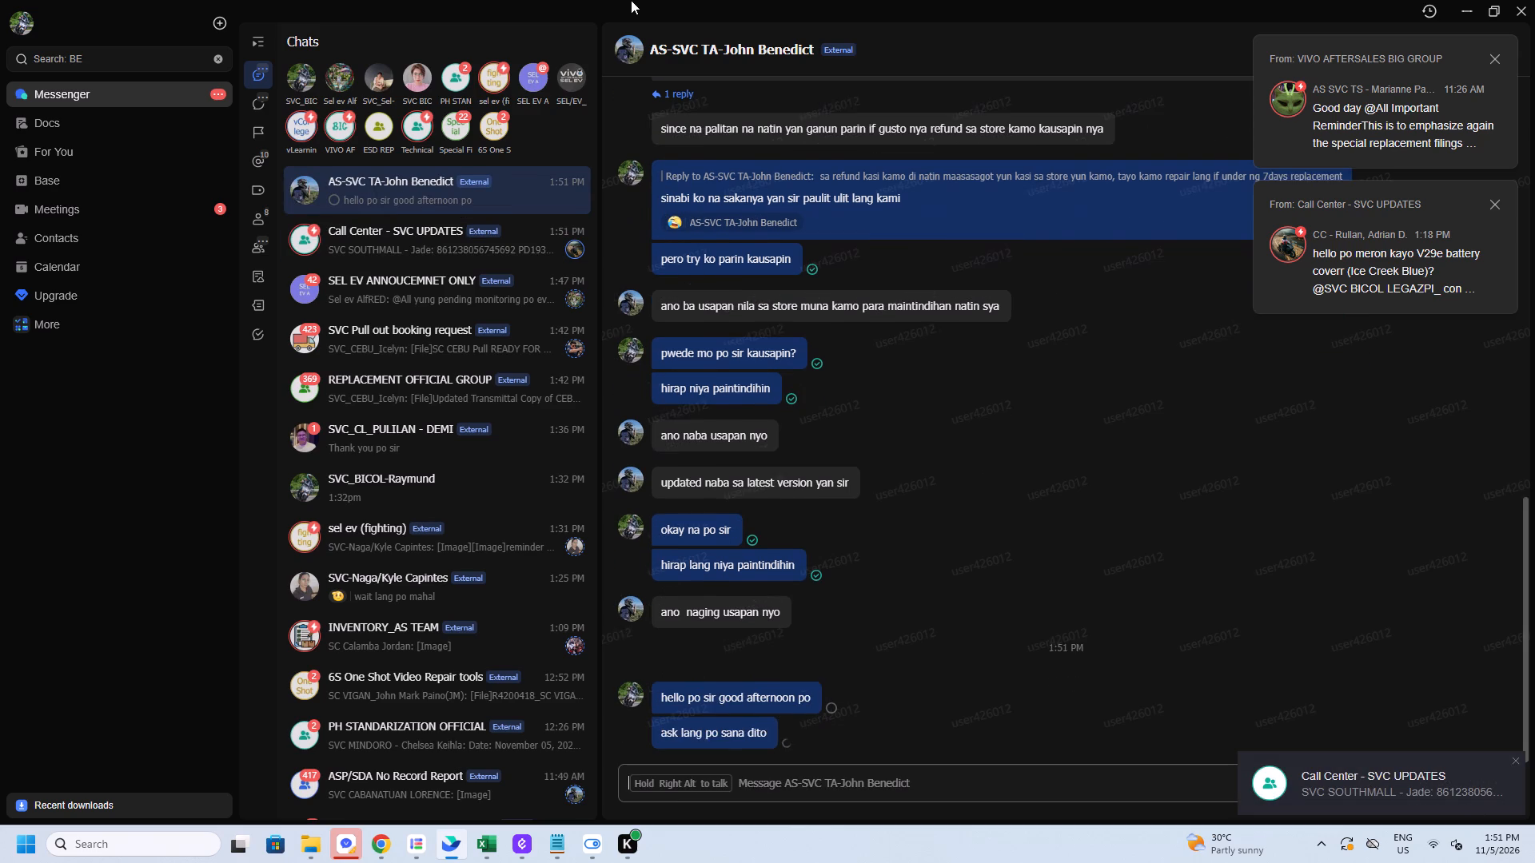
key(ctrl+v)
key(Return)
Send the explanation "pag nag pick up po kasi yan lumalabas" in the same chat.
text(pag nag pi)
key(c)
key(k)
key(space)
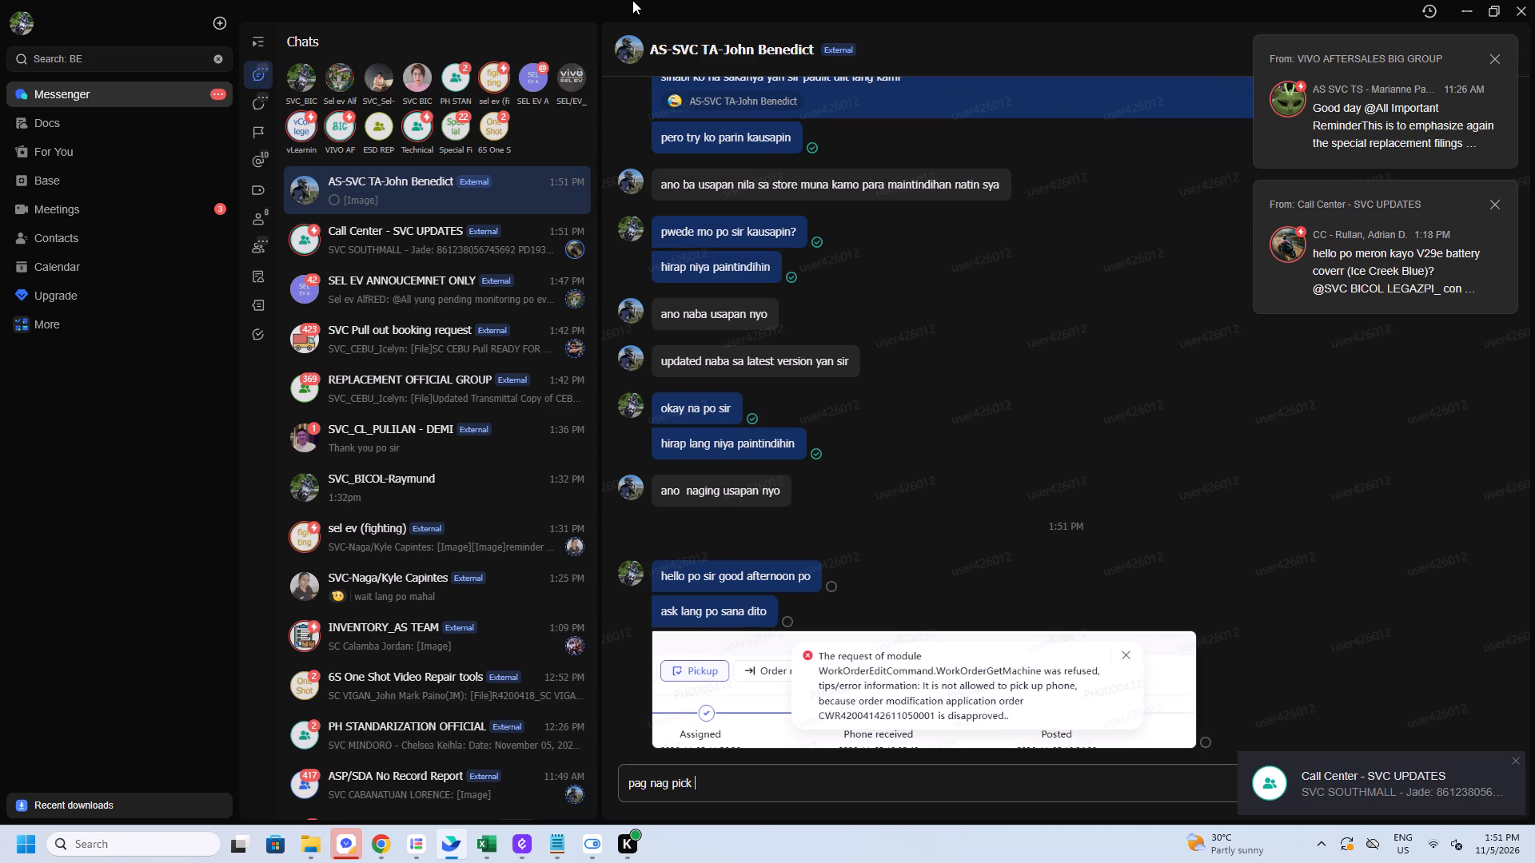
text(up po kasi yan k)
key(BackSpace)
key(l)
key(u)
text(malabas)
key(Return)
key(alt+Tab)
scroll(422, 420, up, 2)
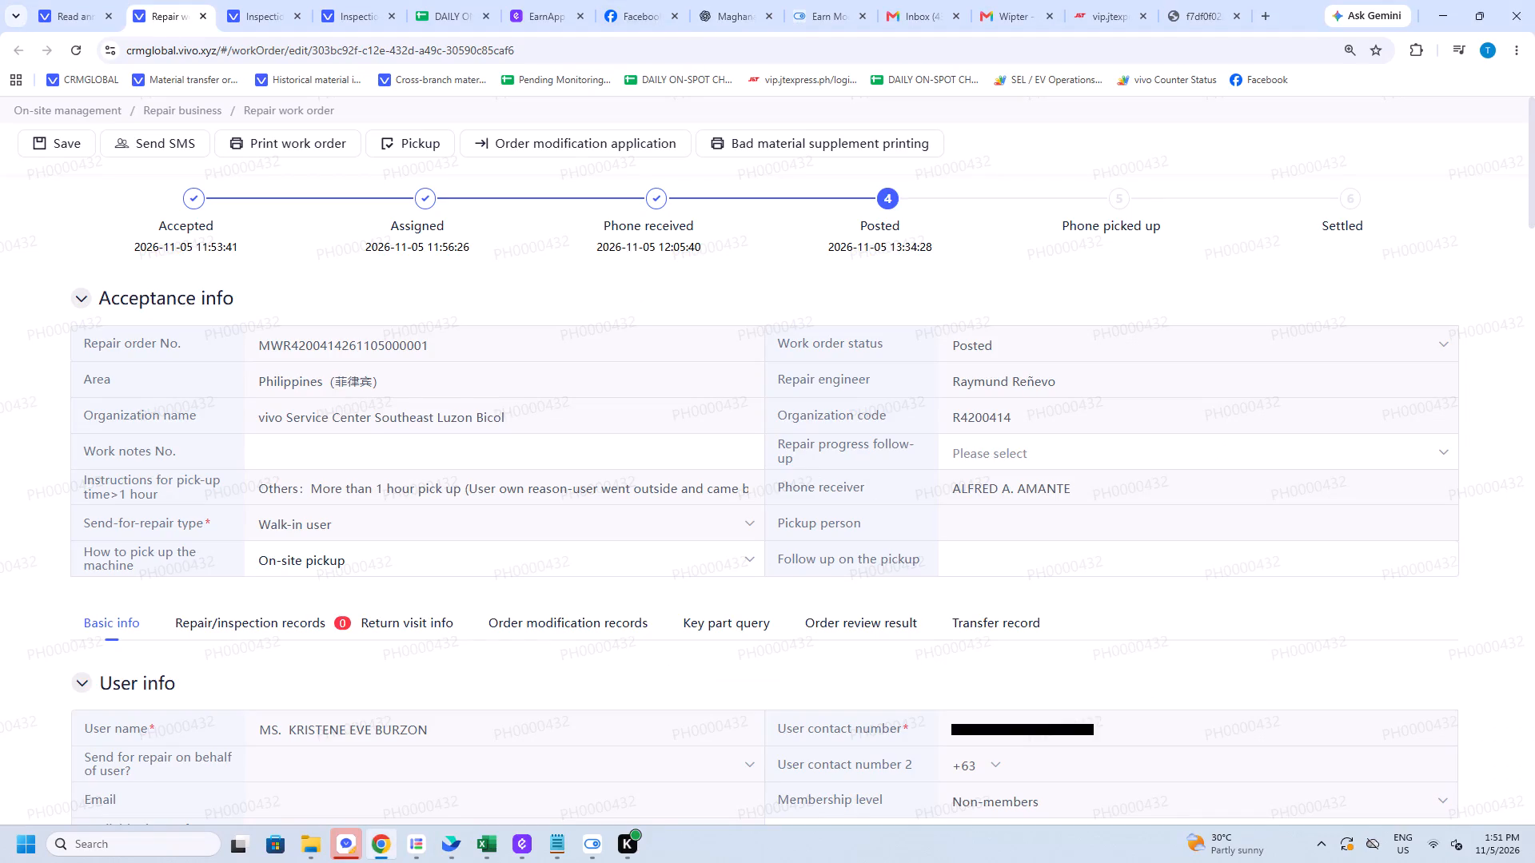
click(97, 0)
click(272, 141)
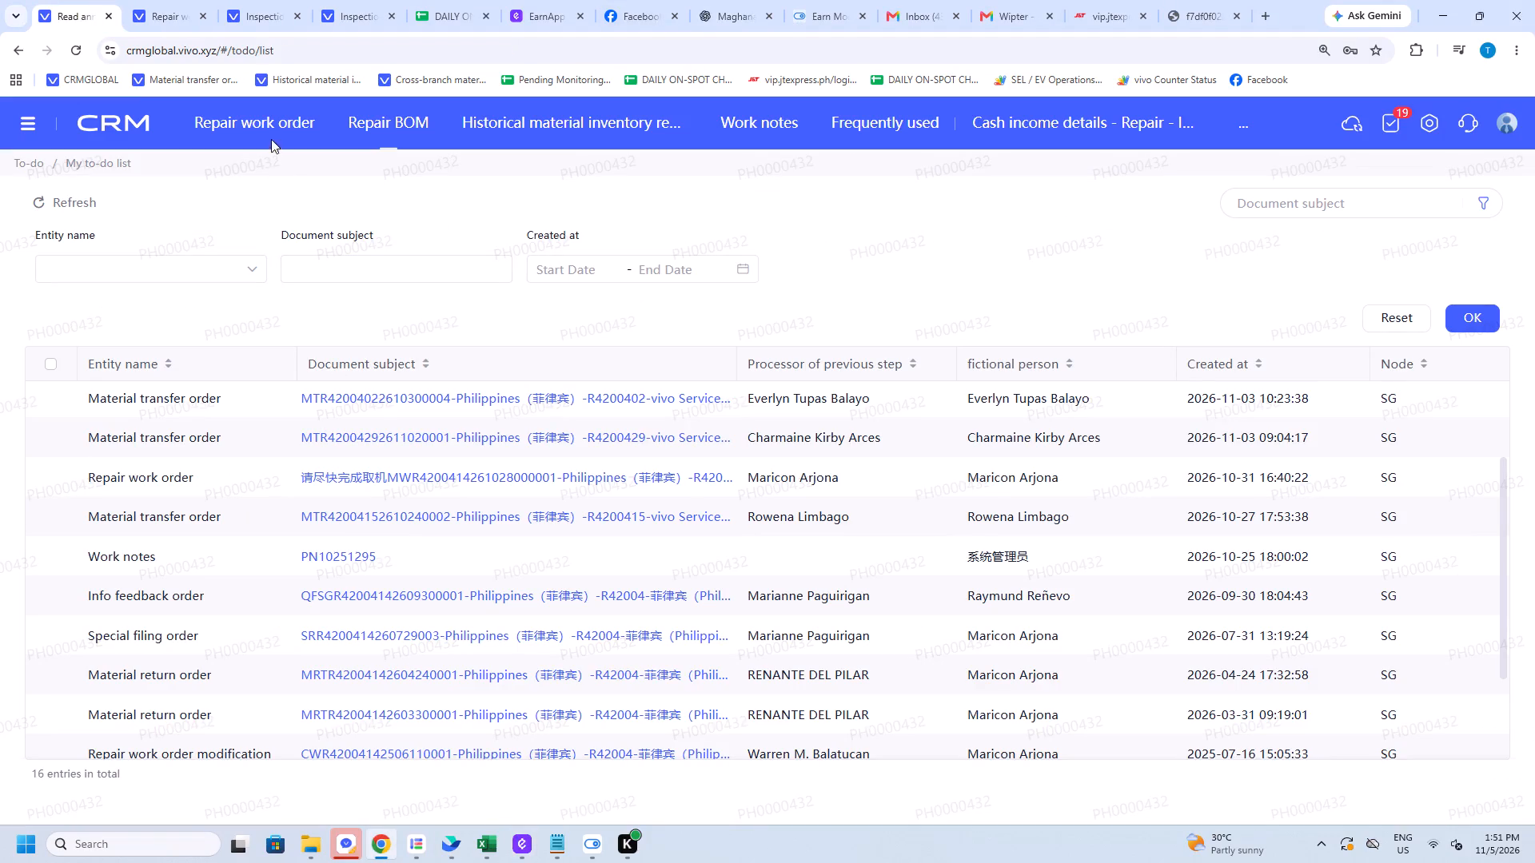
click(273, 120)
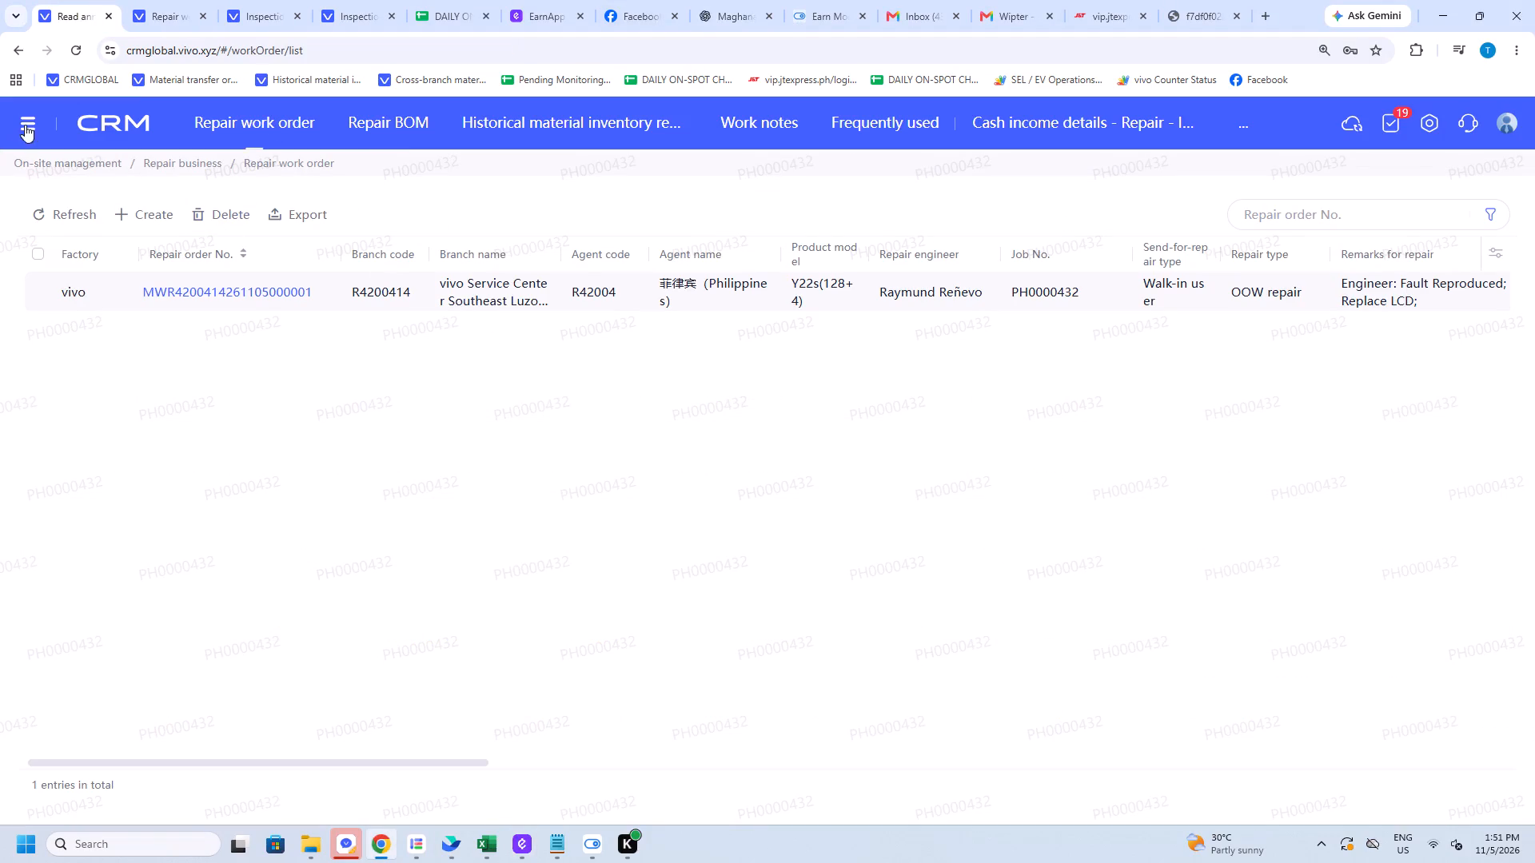
click(275, 296)
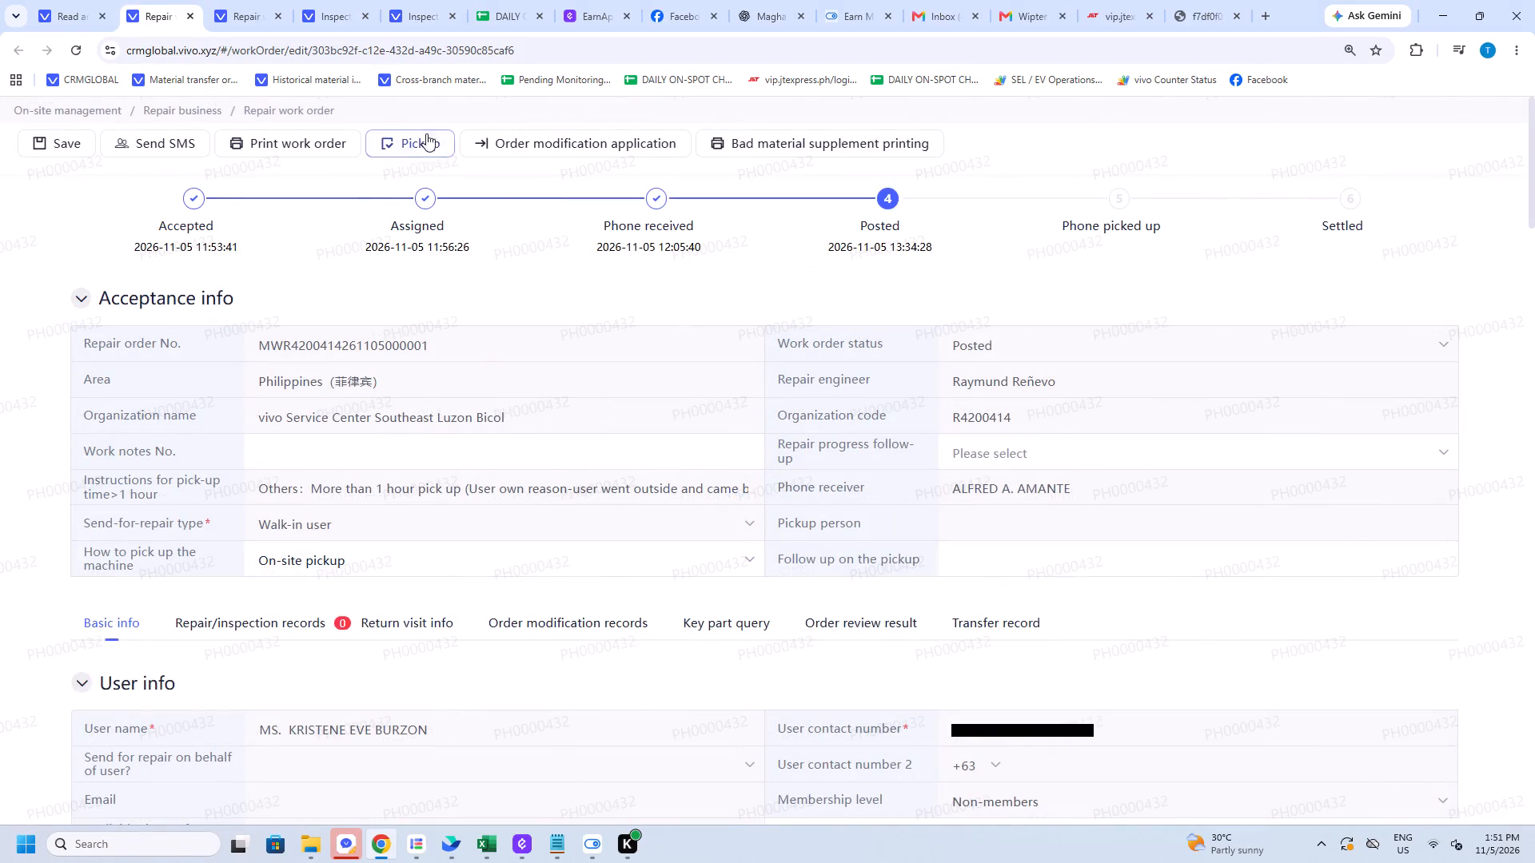
click(432, 144)
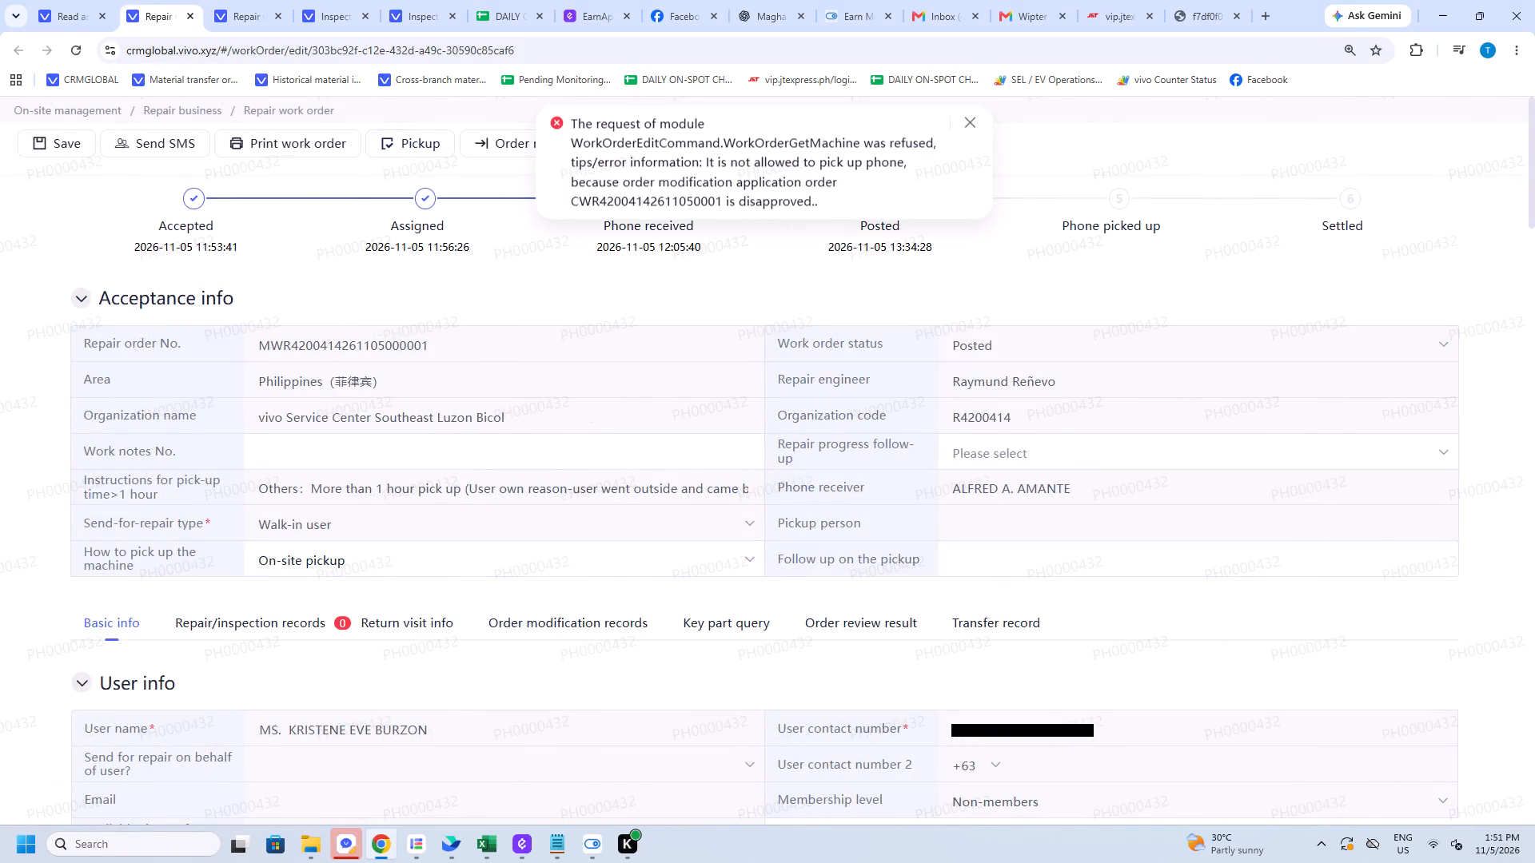
double_click(711, 196)
key(ctrl+c)
click(101, 0)
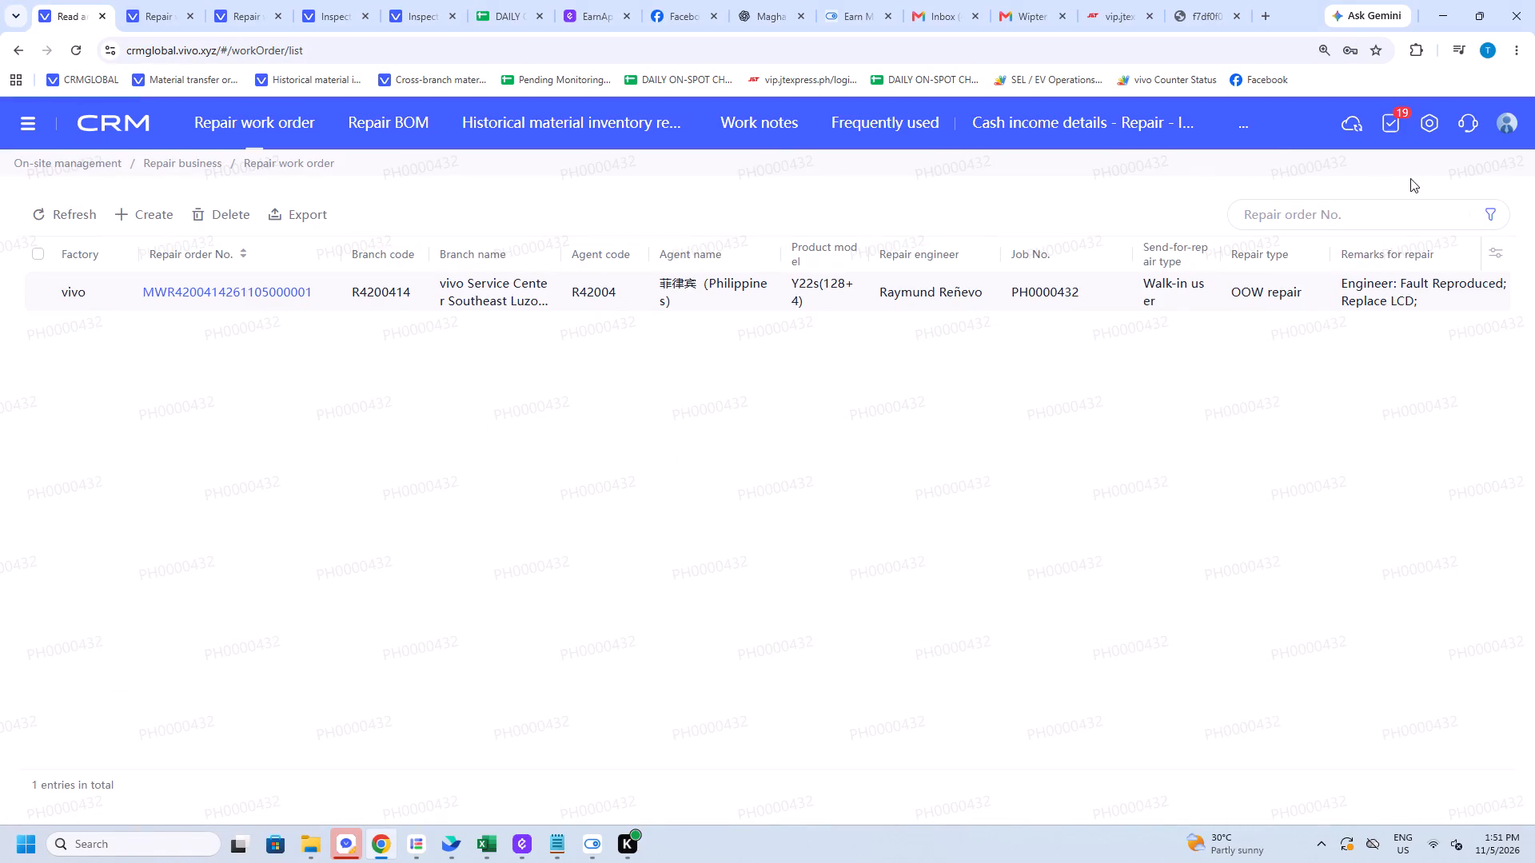
click(1414, 126)
click(1395, 115)
click(1395, 118)
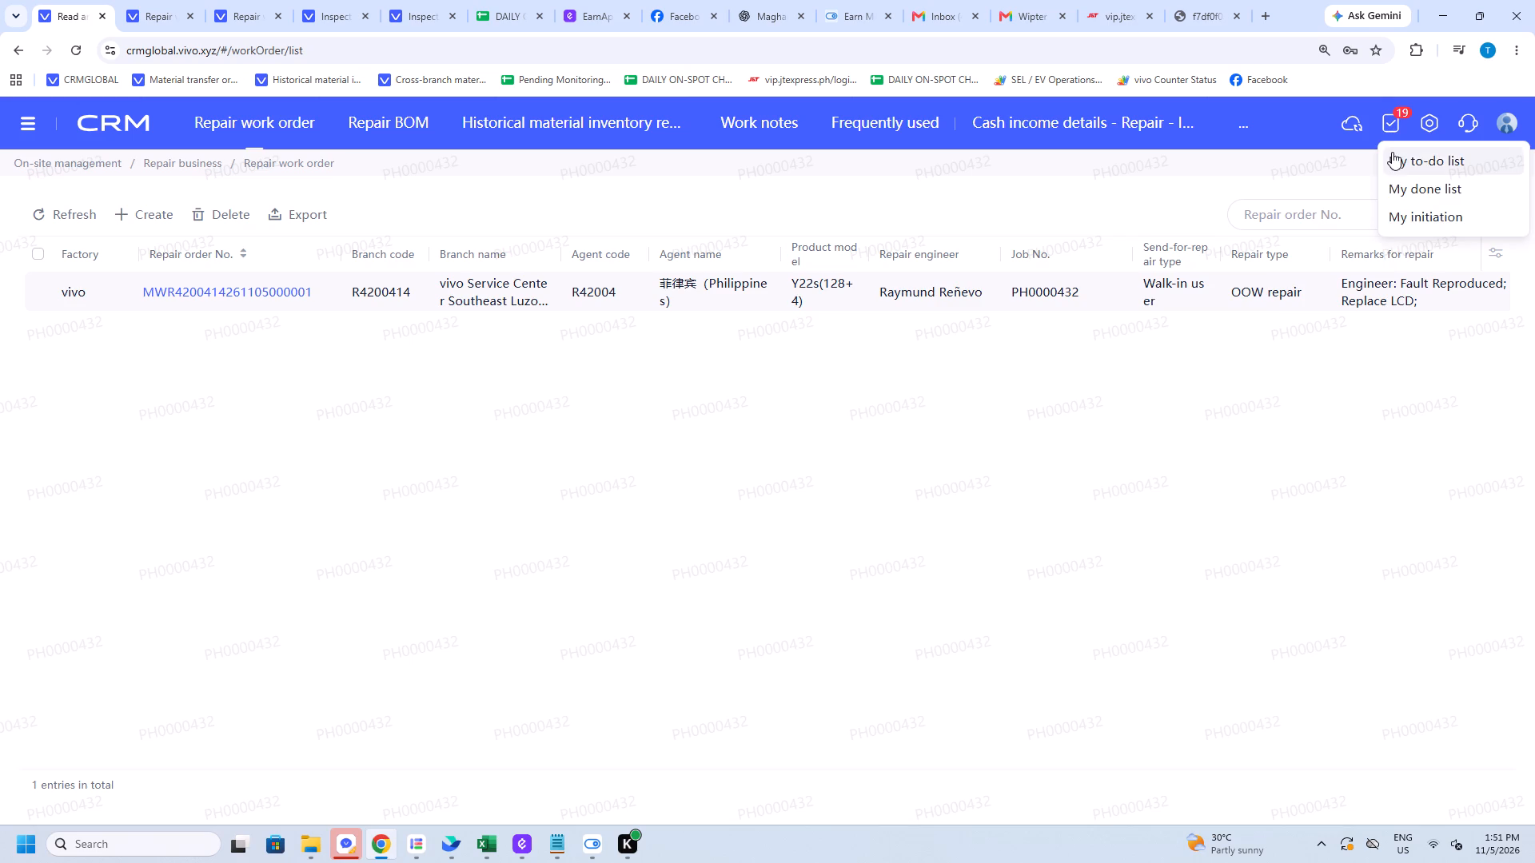
click(1392, 152)
click(1328, 196)
key(ctrl+v)
key(Return)
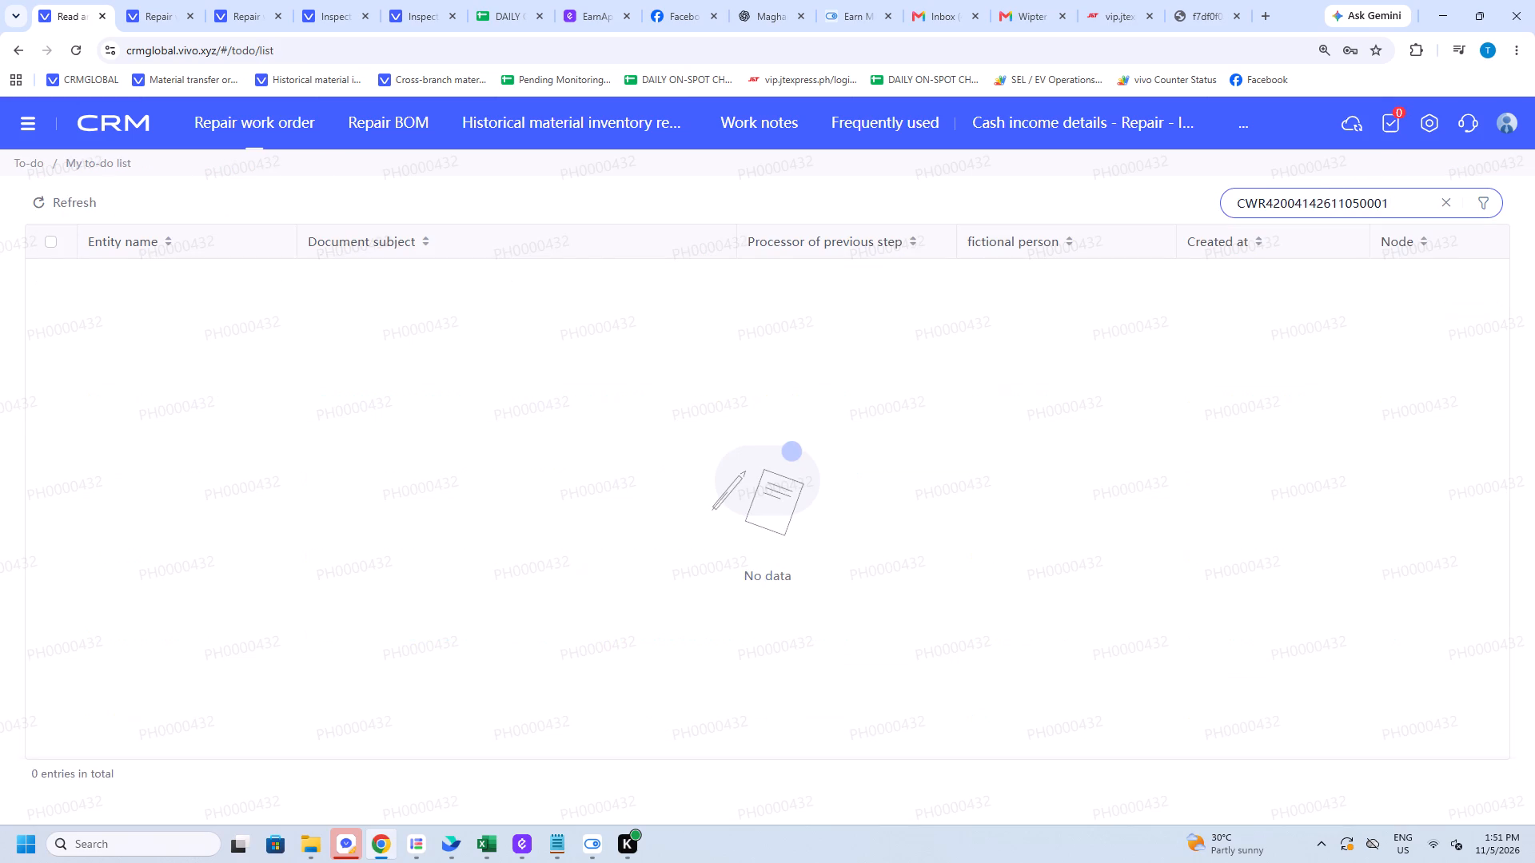
click(1408, 201)
key(BackSpace)
key(Return)
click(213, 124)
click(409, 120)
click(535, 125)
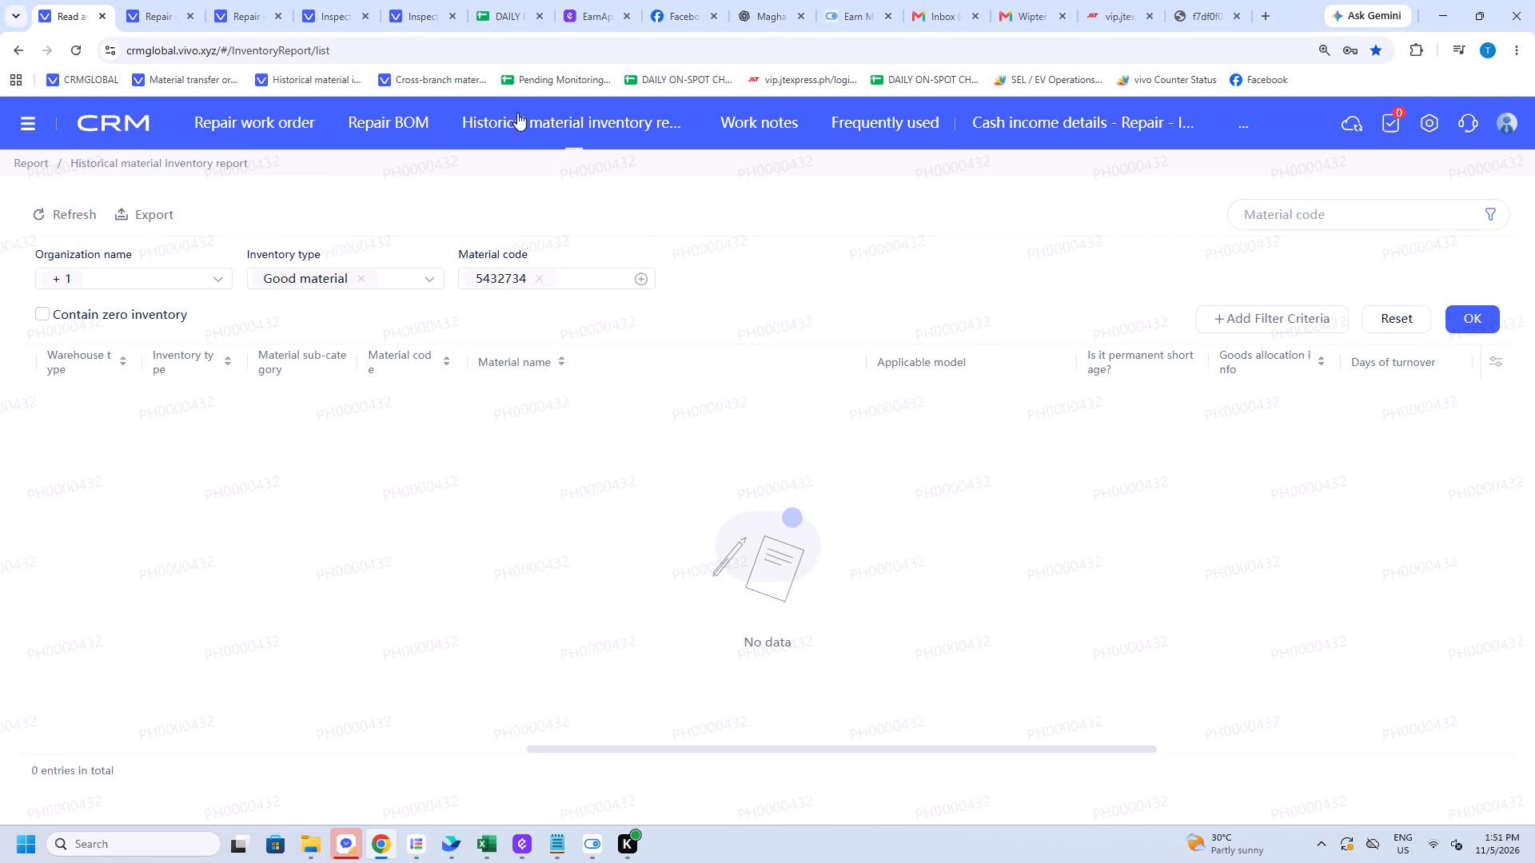
Close the Earn M and Gmail Inbox pages in the browser.
click(887, 13)
click(887, 13)
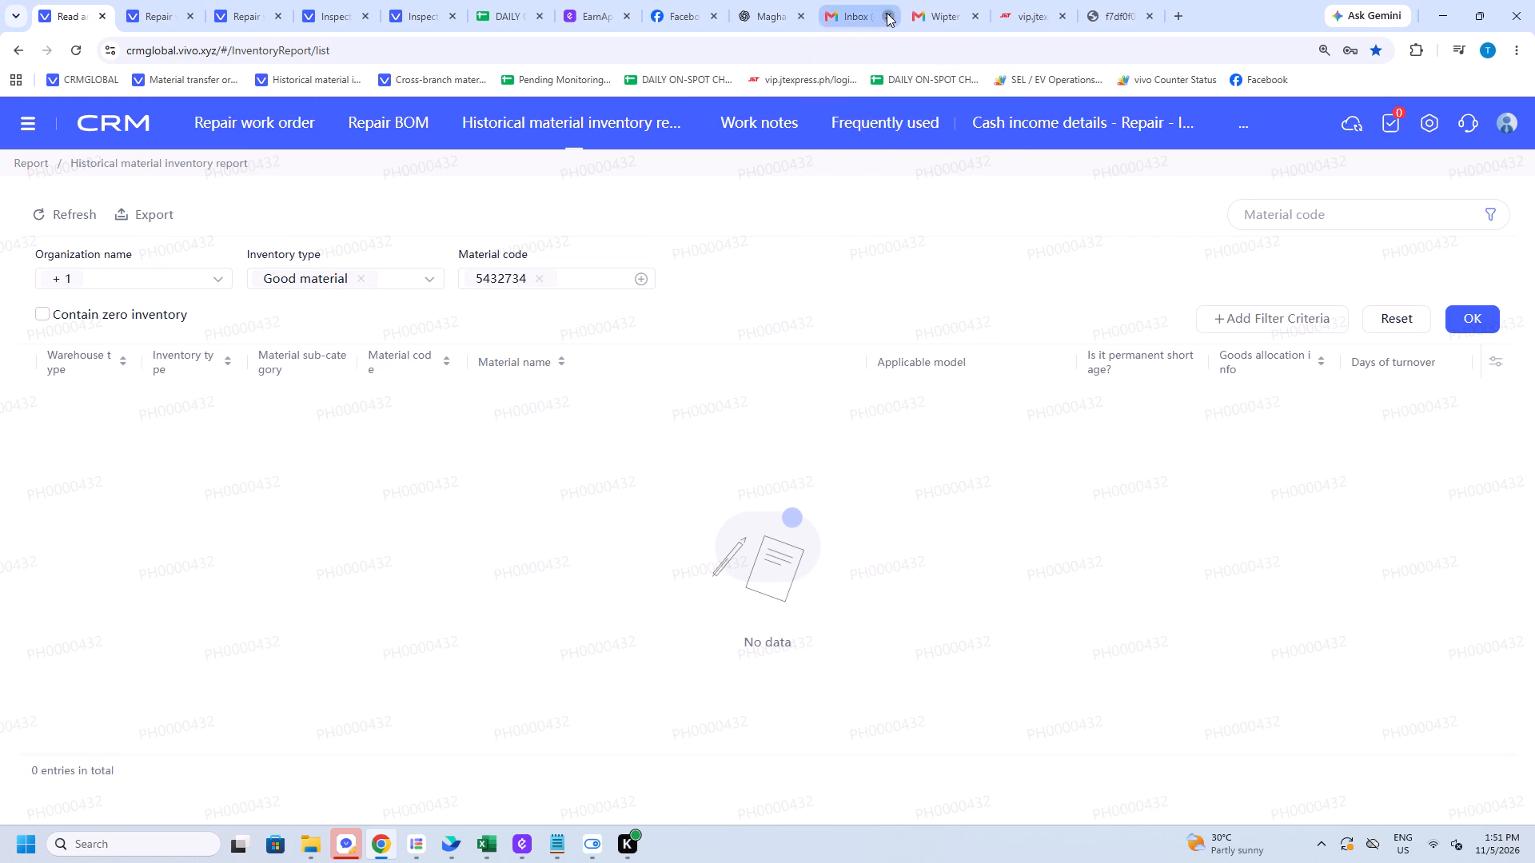
Return to the Repair work order list in the CRM.
click(253, 118)
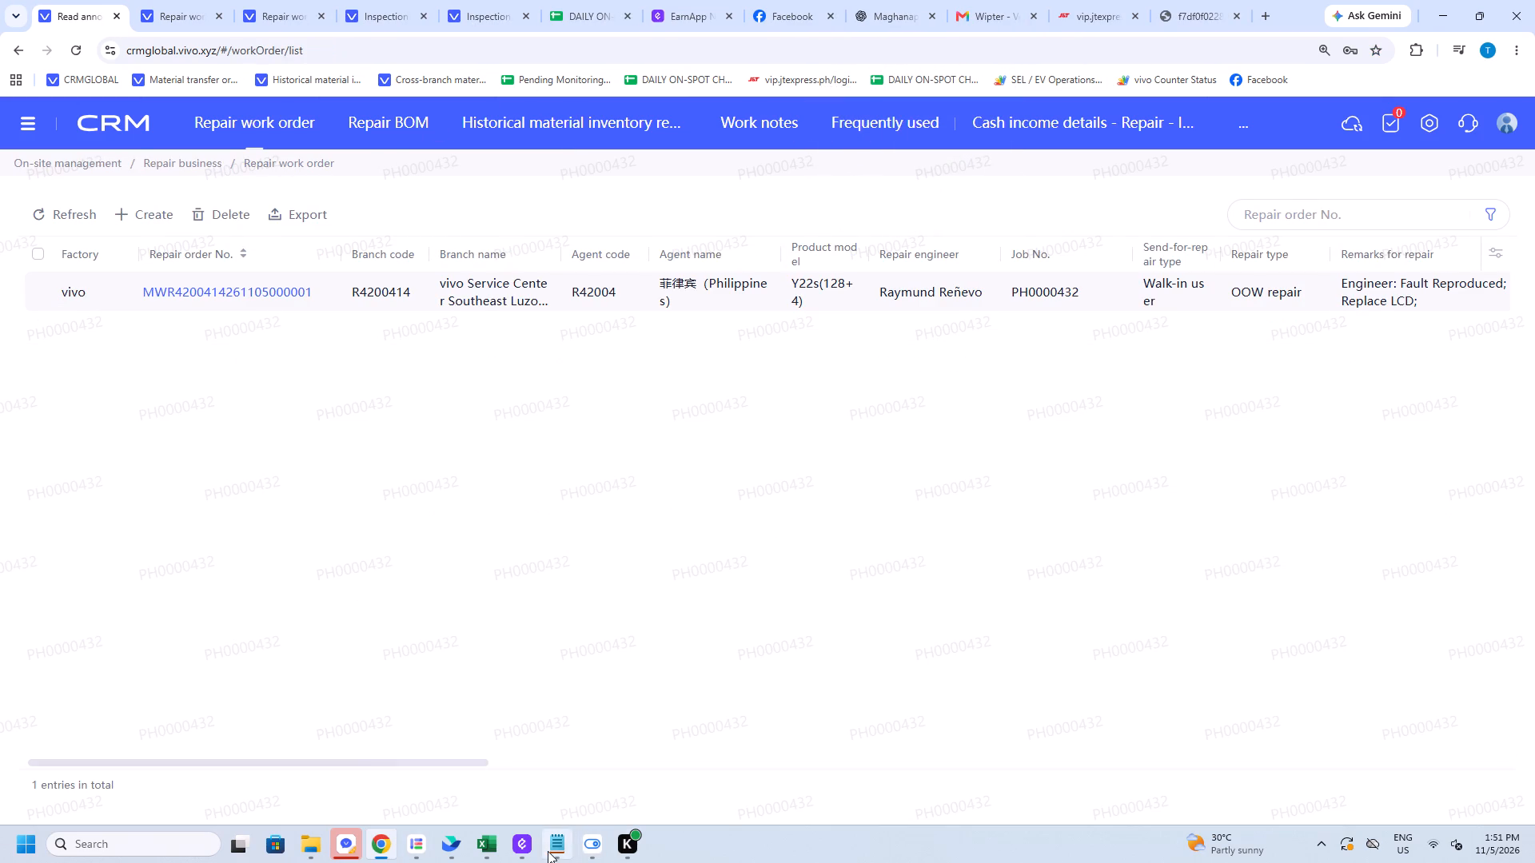
click(781, 738)
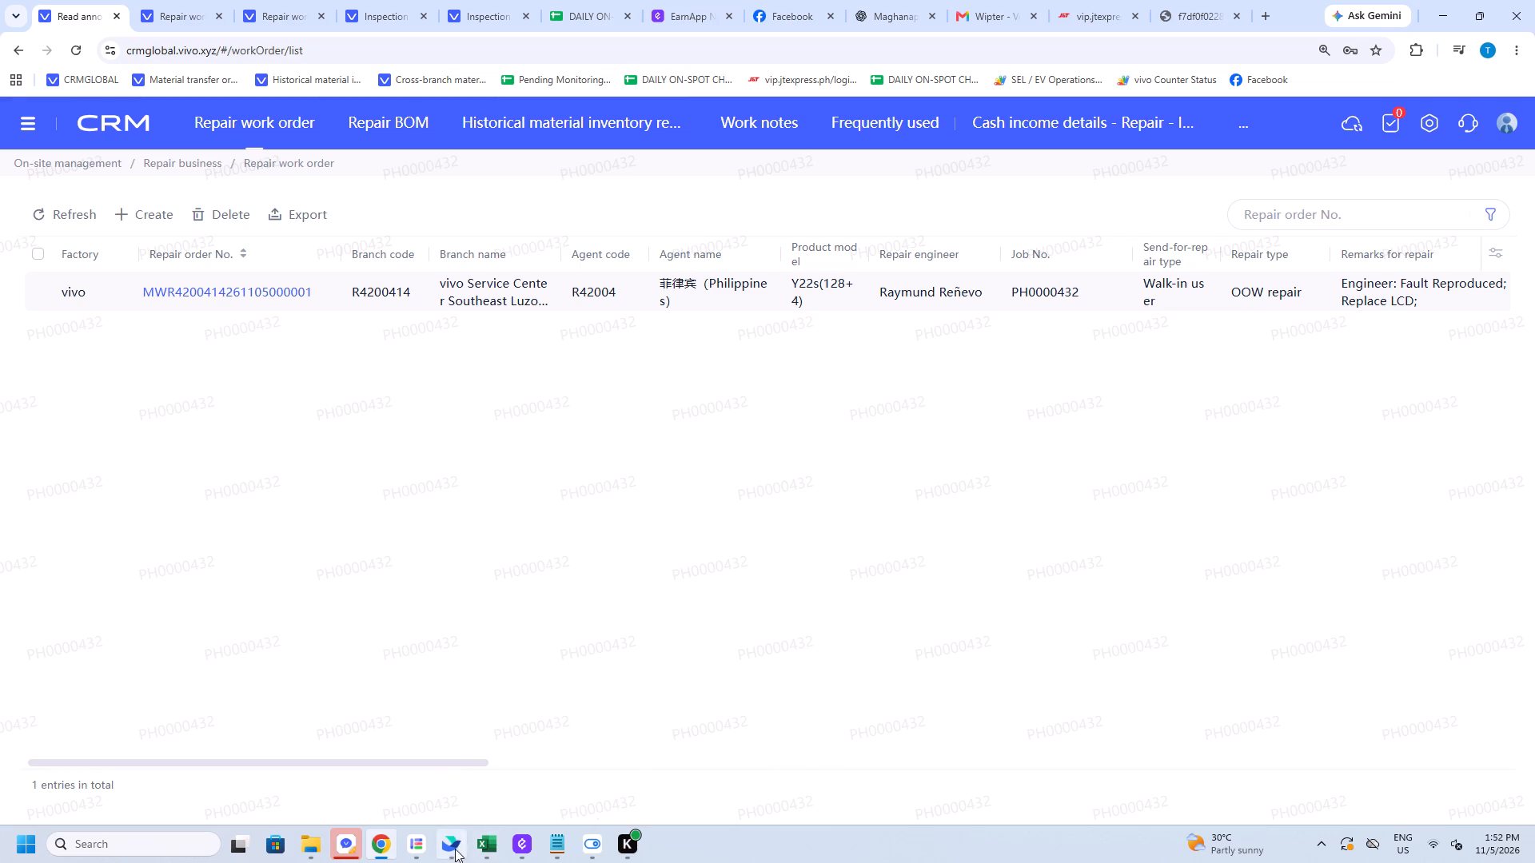
Switch to Lark and check the AS-SVC TA chat for a reply.
click(455, 849)
scroll(418, 523, up, 3)
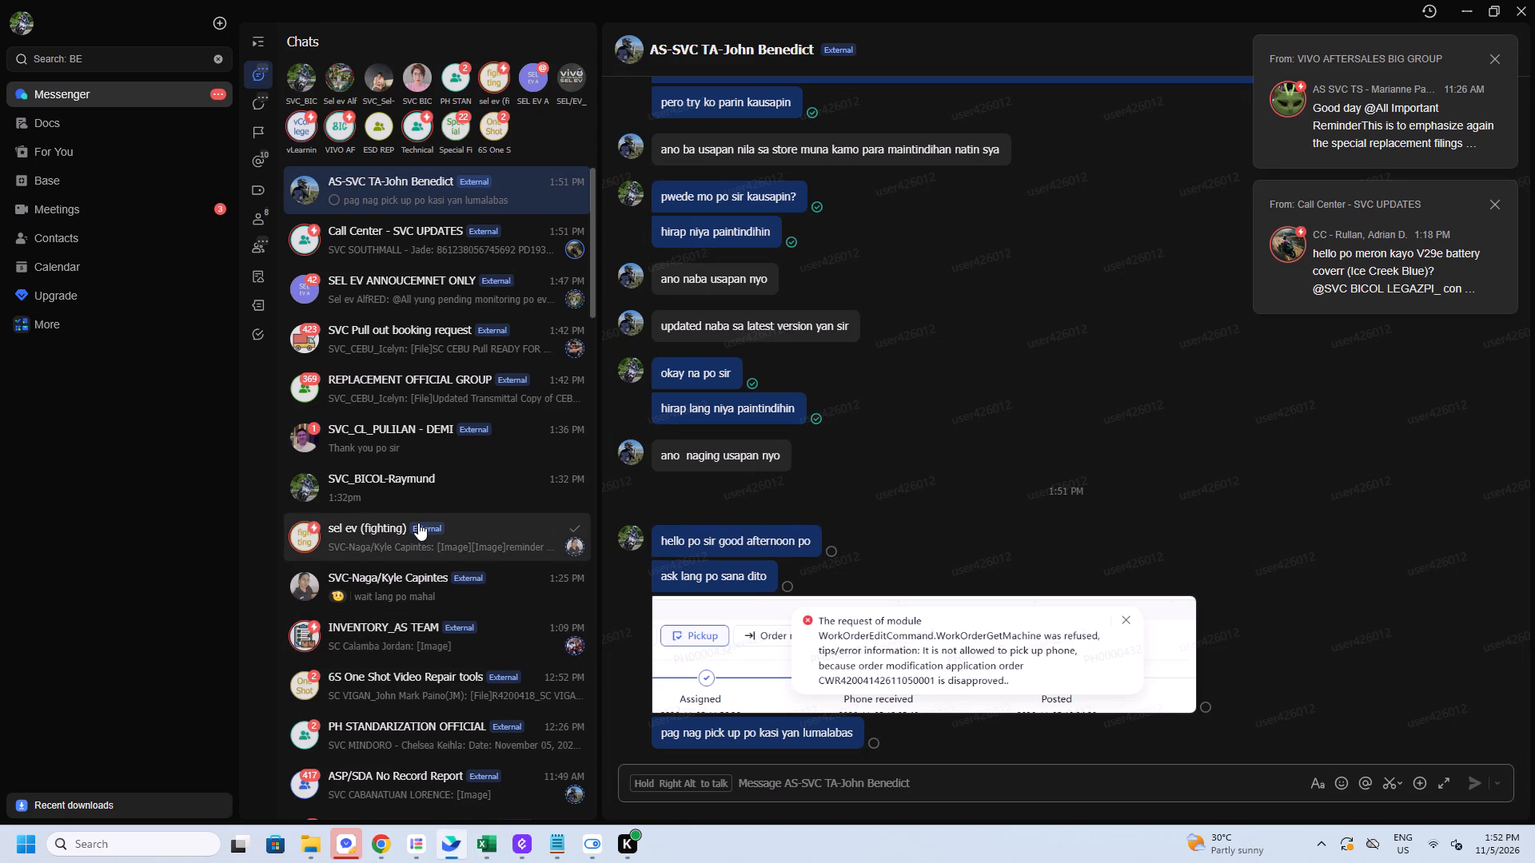
scroll(418, 523, up, 1)
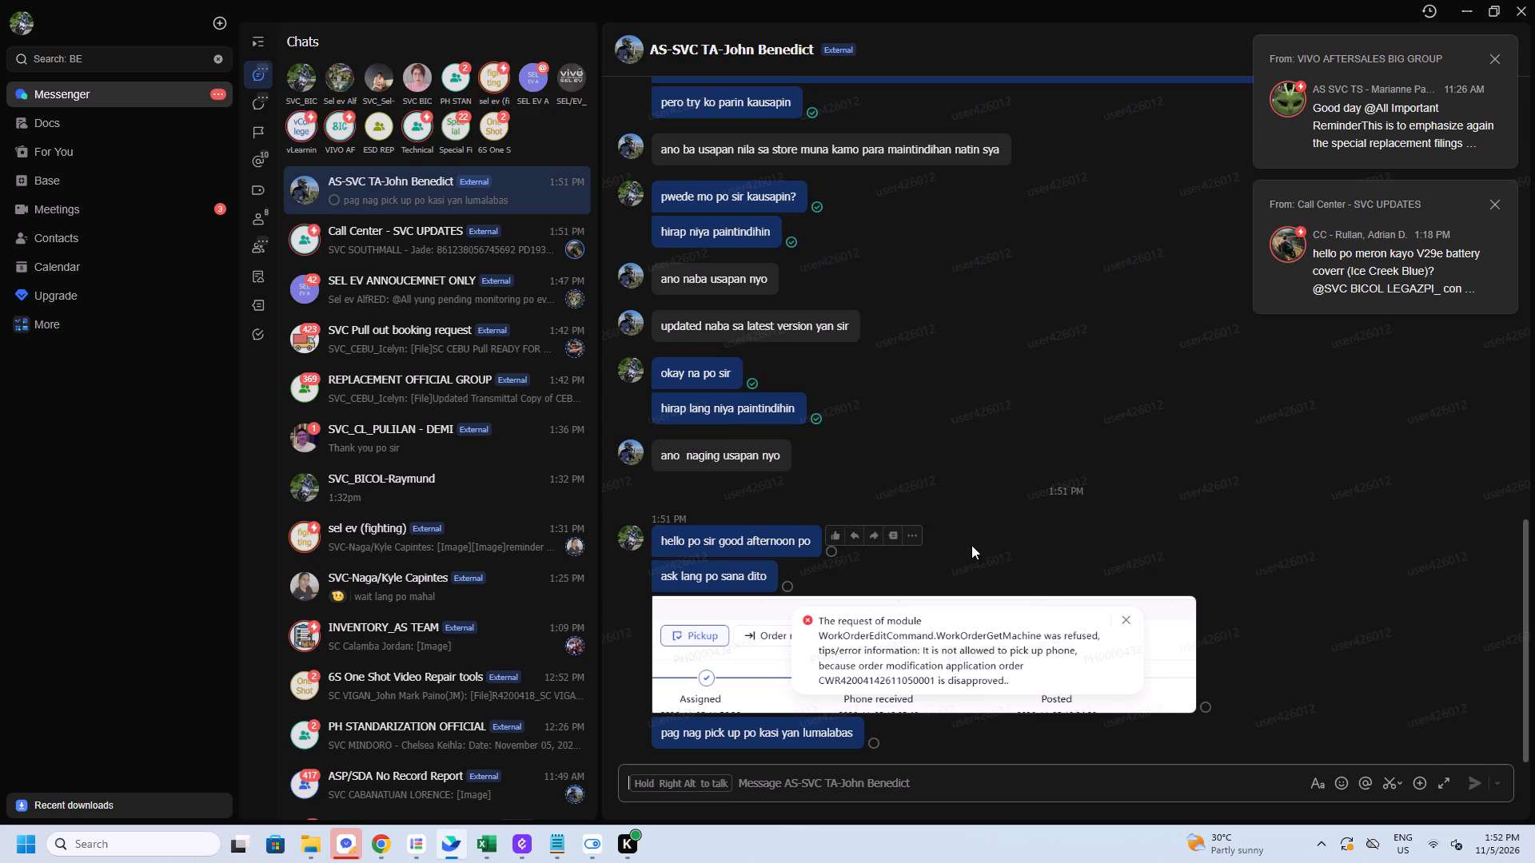
Open the flagged reminder from VIVO AFTERSALES BIG GROUP and read the special replacement filing instructions.
click(1450, 98)
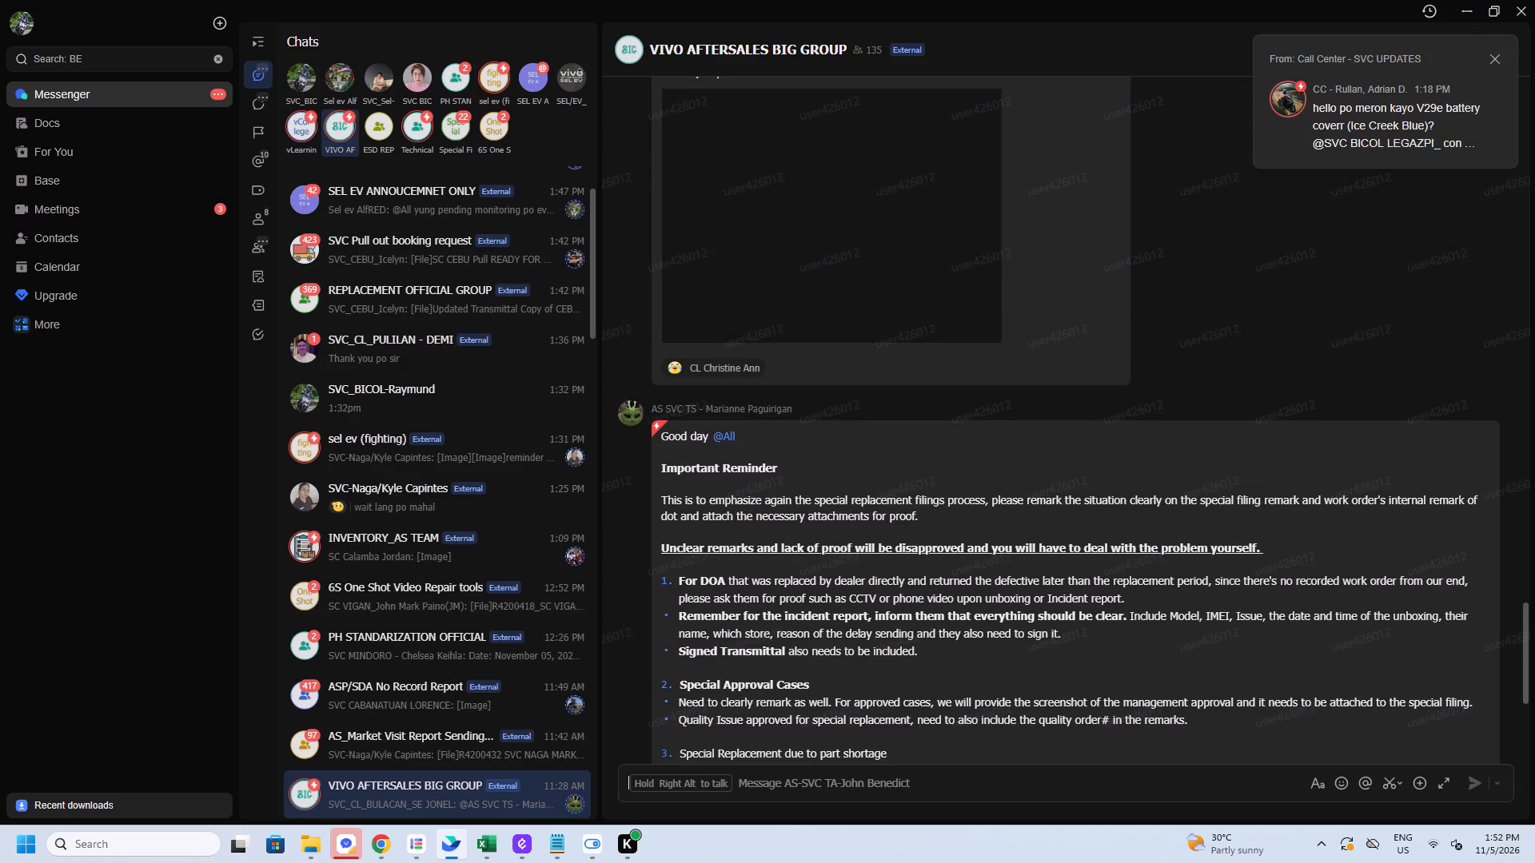
scroll(868, 630, down, 4)
scroll(891, 596, up, 1)
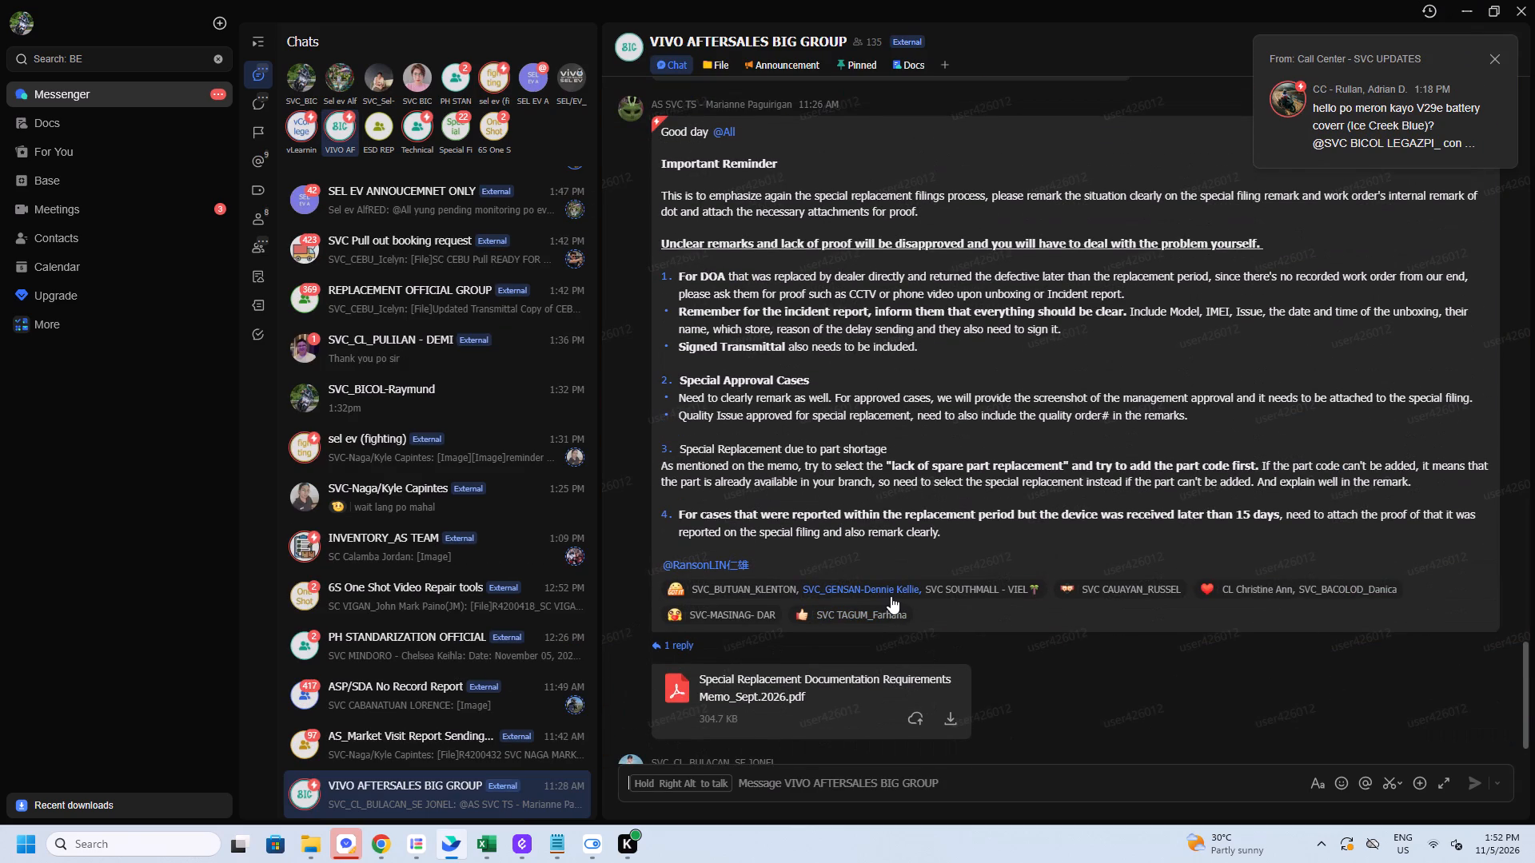
scroll(891, 596, up, 1)
scroll(885, 589, down, 3)
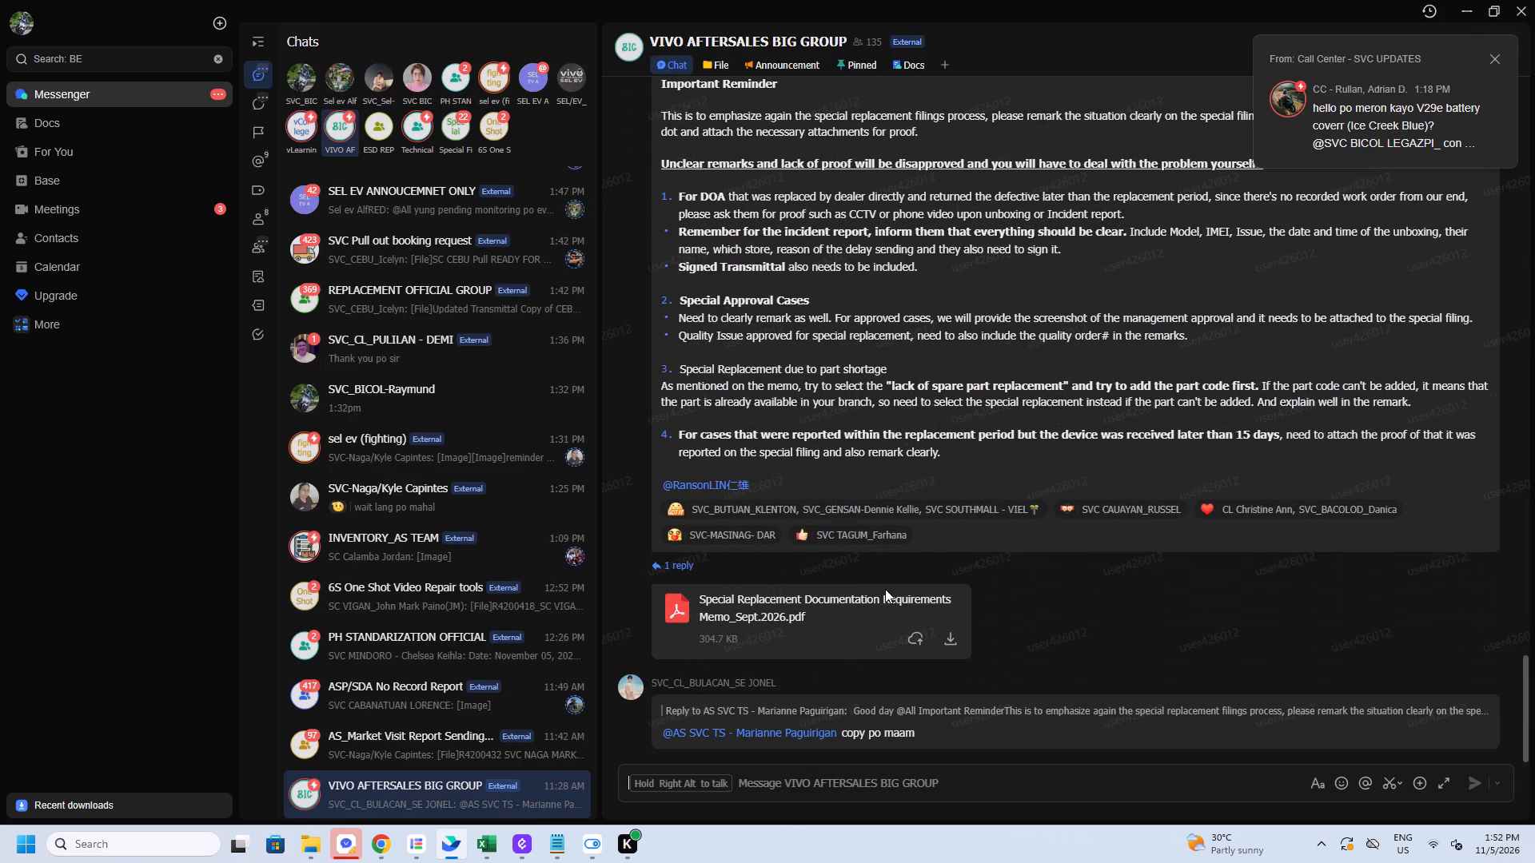
scroll(885, 589, down, 1)
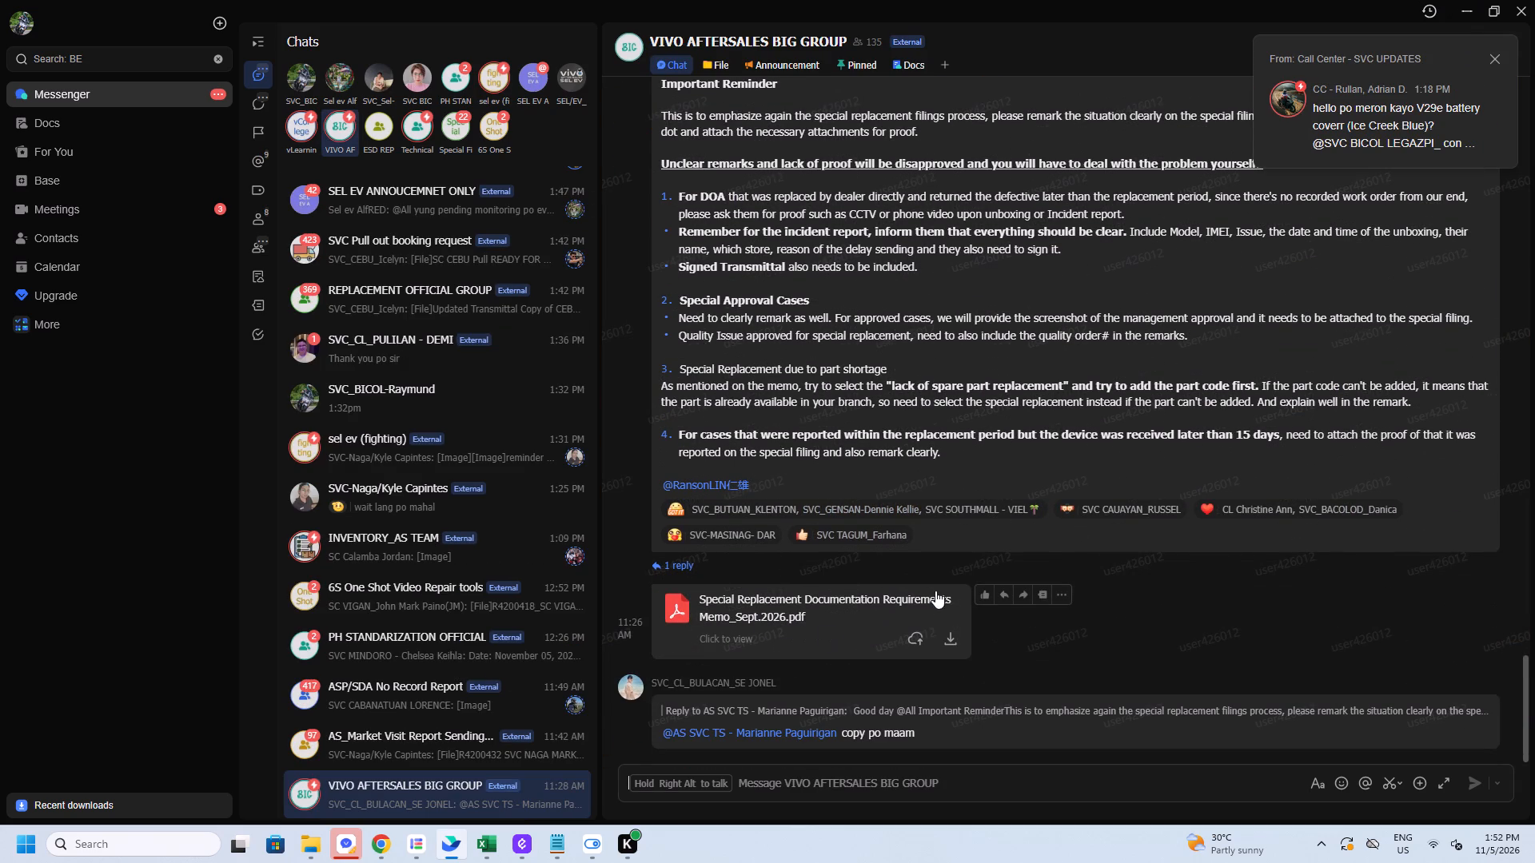
Open the Call Center - SVC UPDATES notification and read the V29e Ice Creek Blue battery cover inquiry.
click(1373, 117)
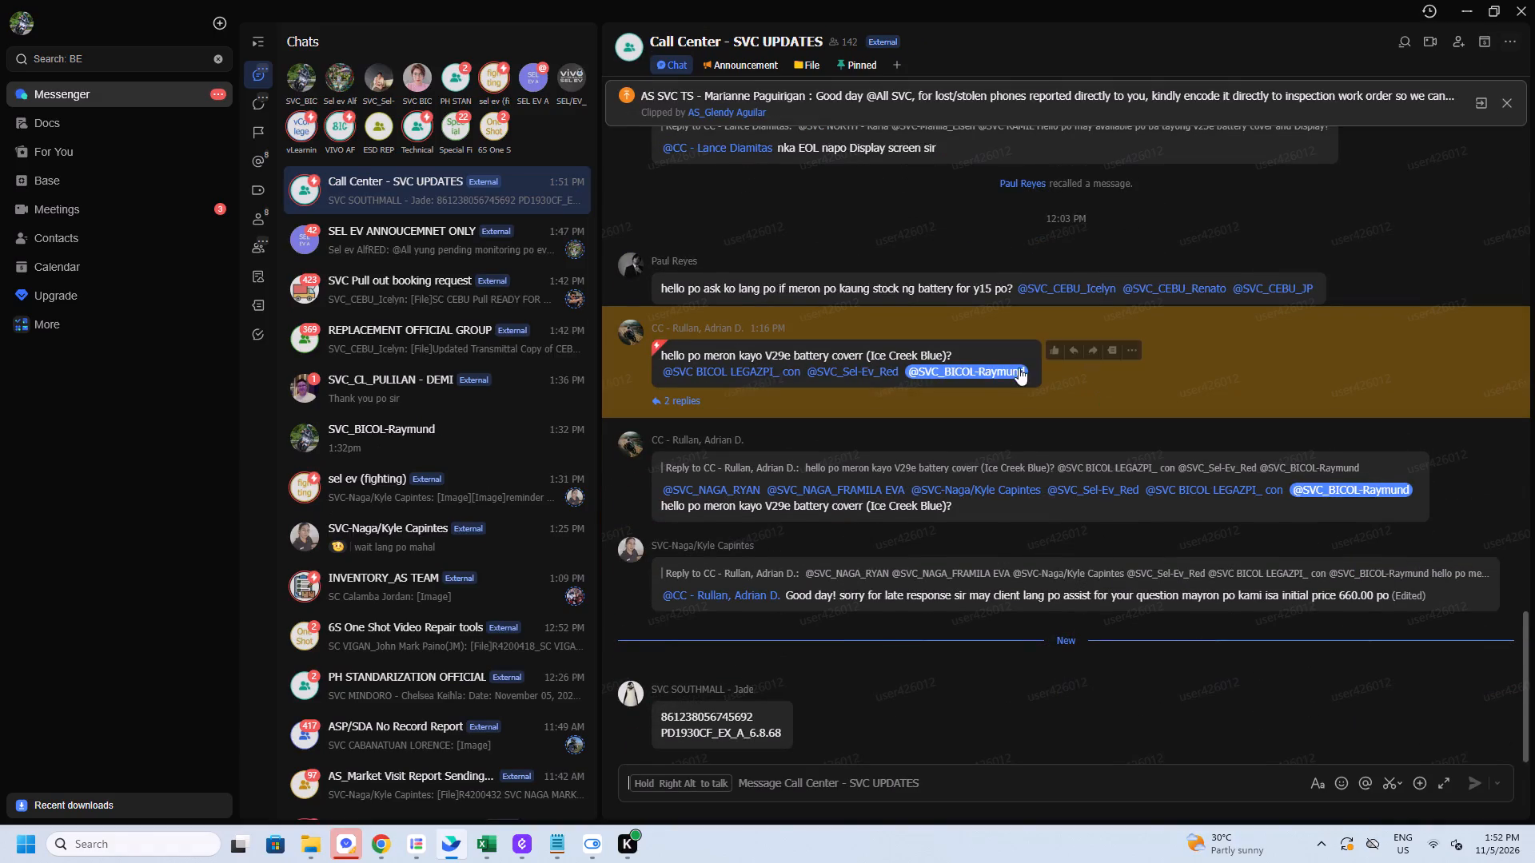
scroll(1002, 507, down, 2)
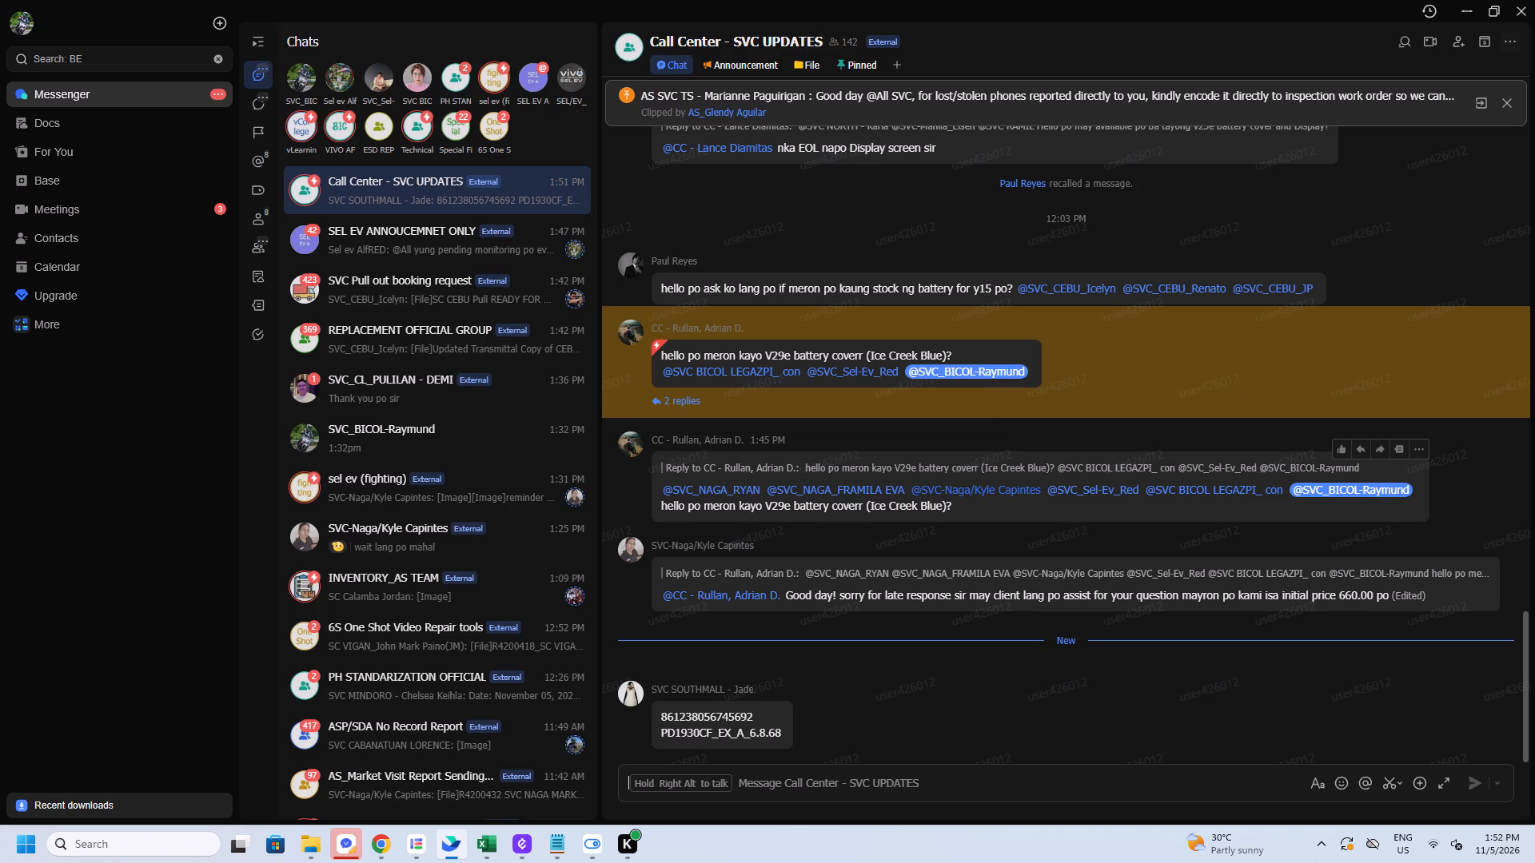
scroll(993, 503, down, 1)
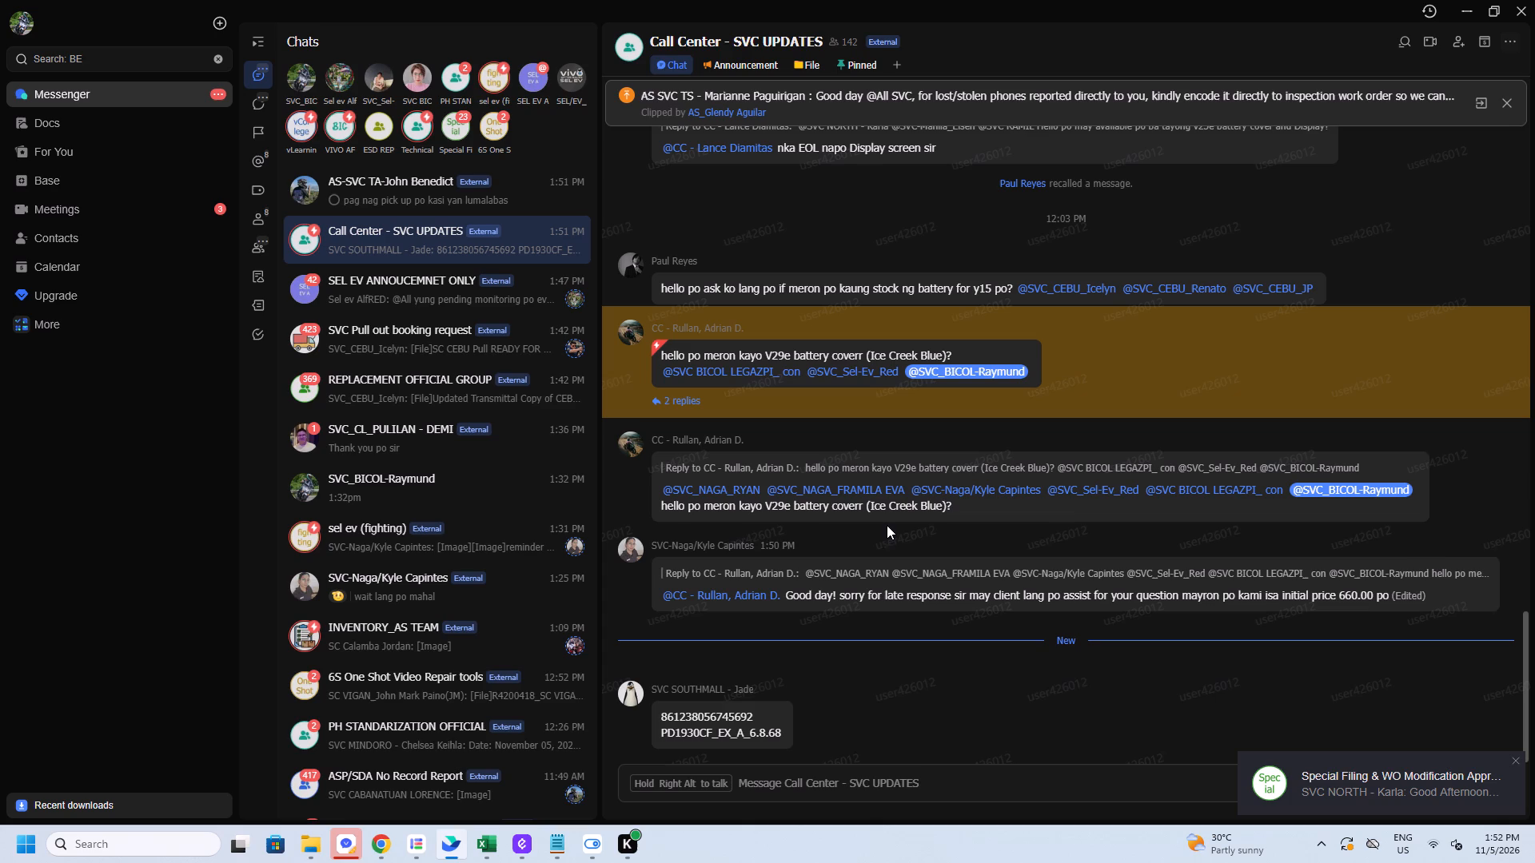
scroll(888, 491, down, 3)
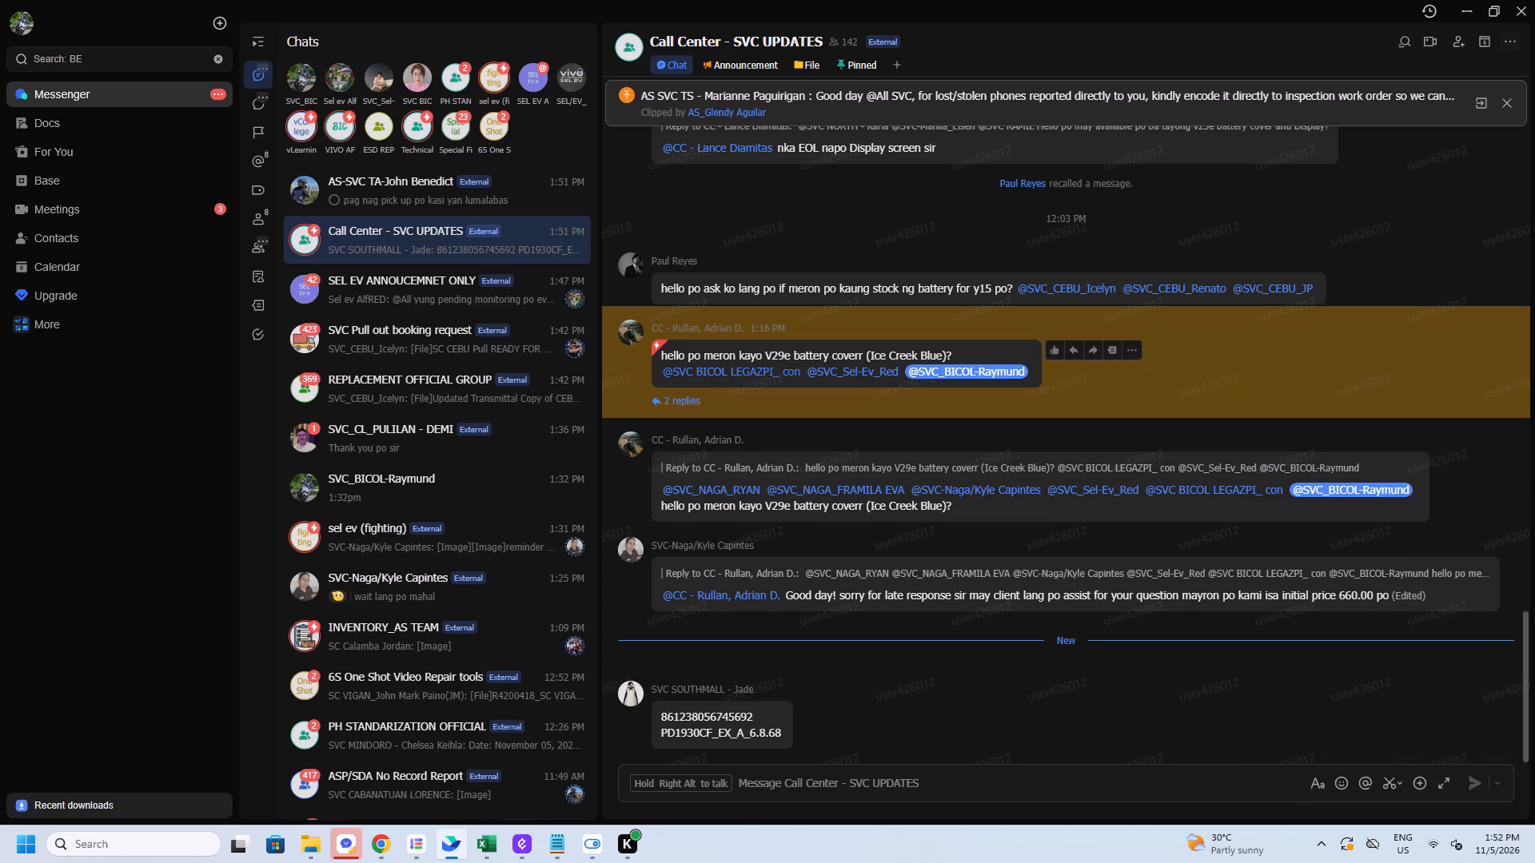
In Chrome, reset the CRM Repair BOM filters and look up v29e in the model filter, rechecking the inquiry in Lark.
key(alt+Tab)
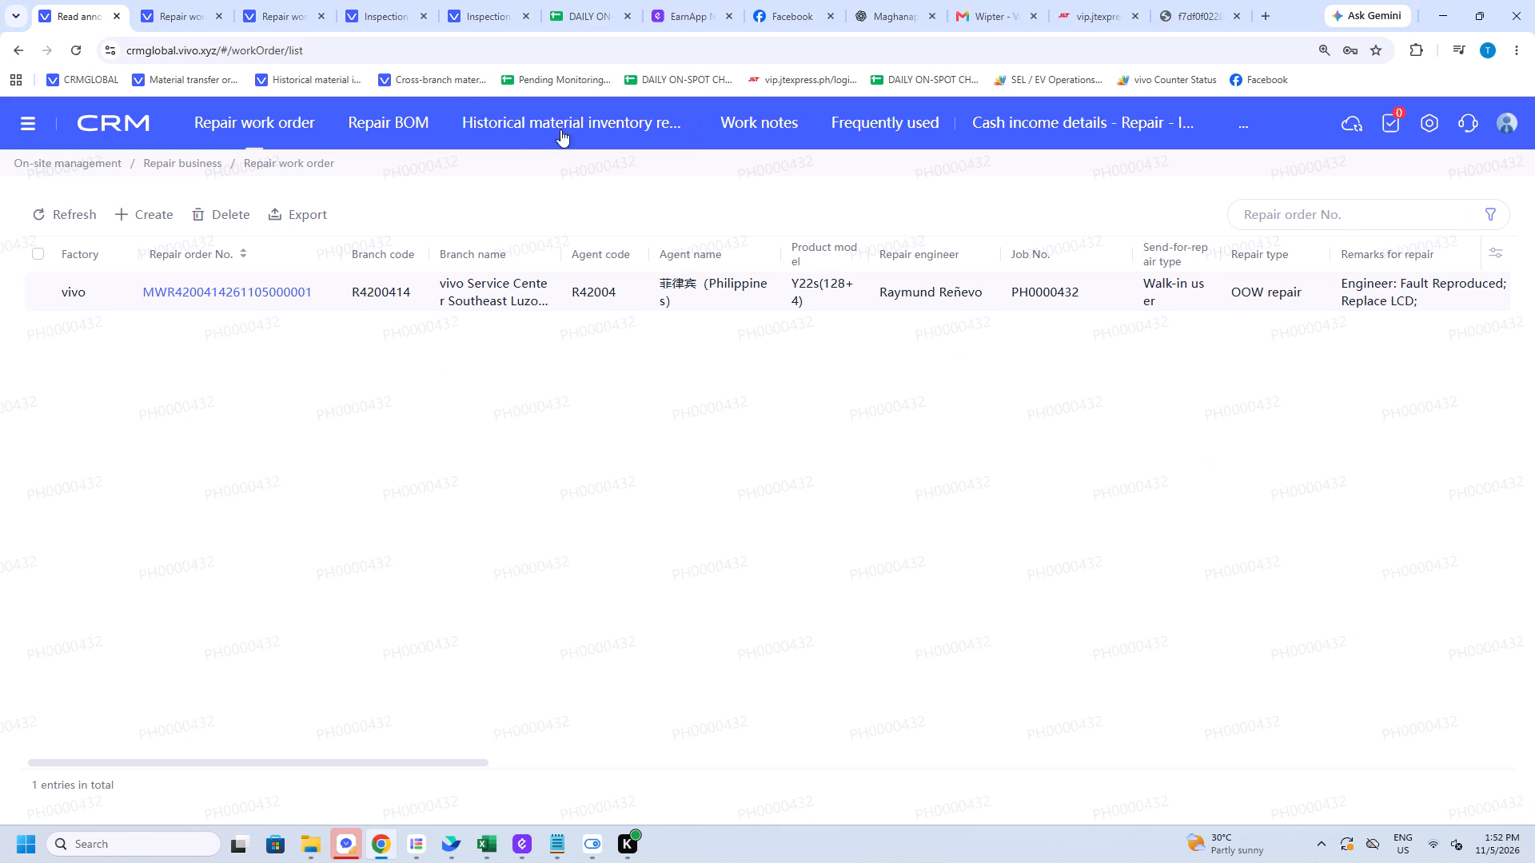
click(356, 123)
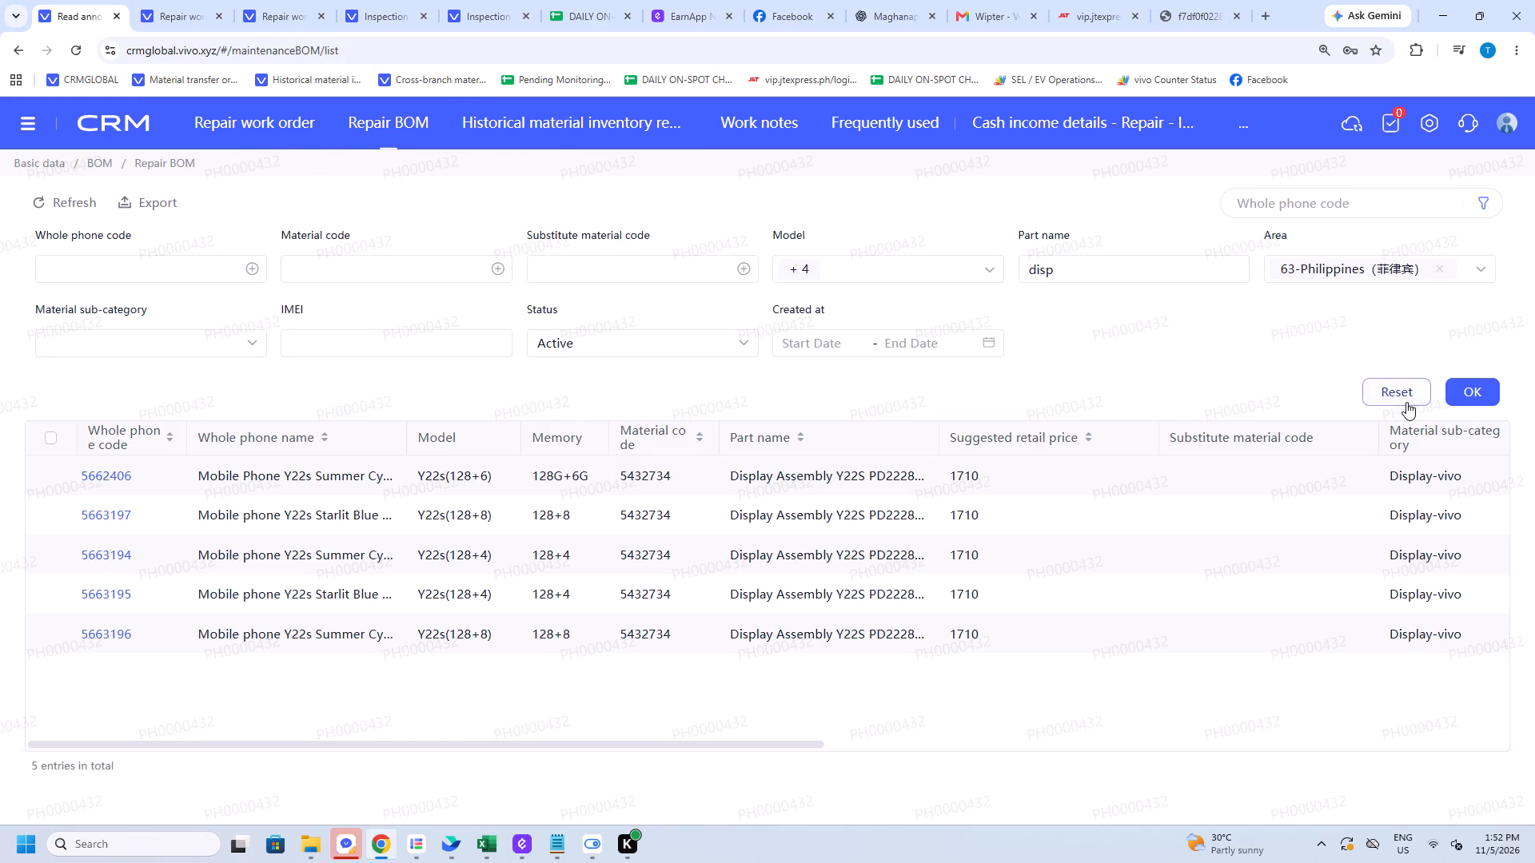
click(1406, 402)
click(919, 267)
key(v)
click(871, 321)
key(v)
key(2)
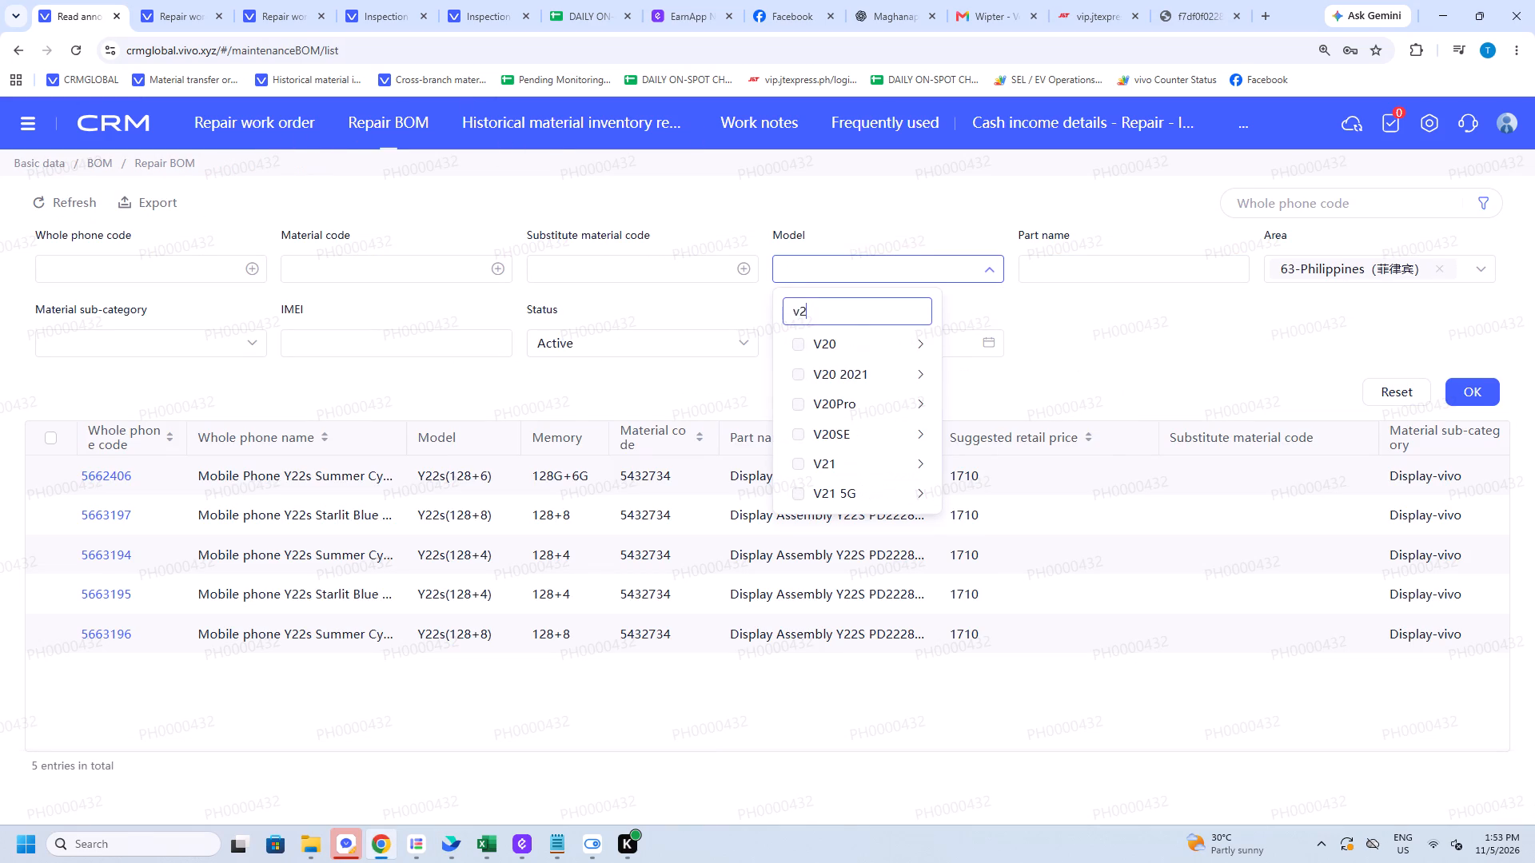
key(9)
key(e)
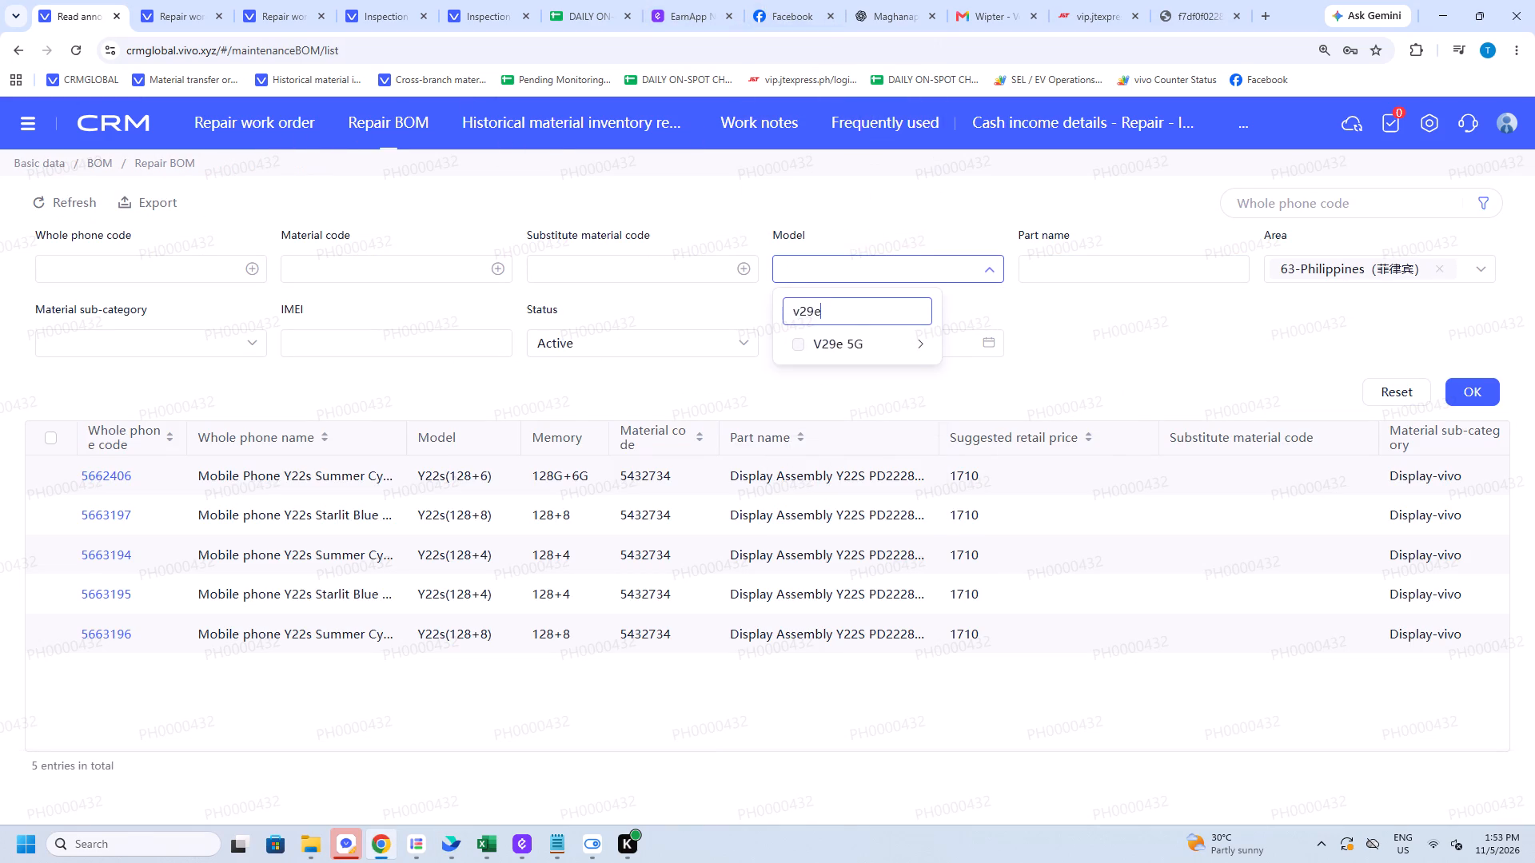
key(alt+Tab)
key(alt+Tab)
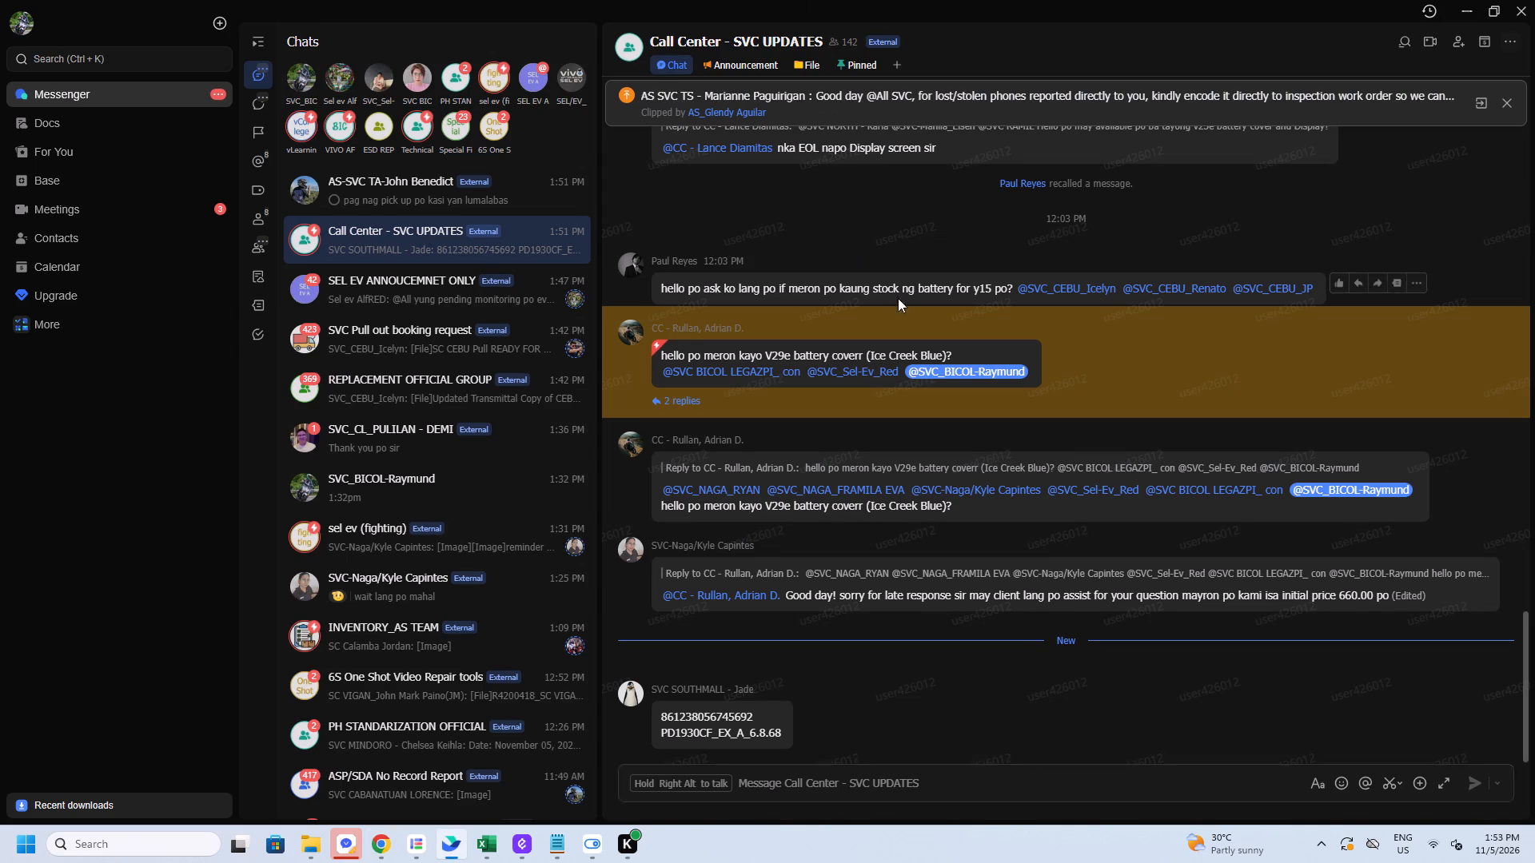
Filter the Repair BOM by both V29e 5G Philippines variants, 256+8 and 256+12.
click(797, 345)
click(838, 349)
click(849, 341)
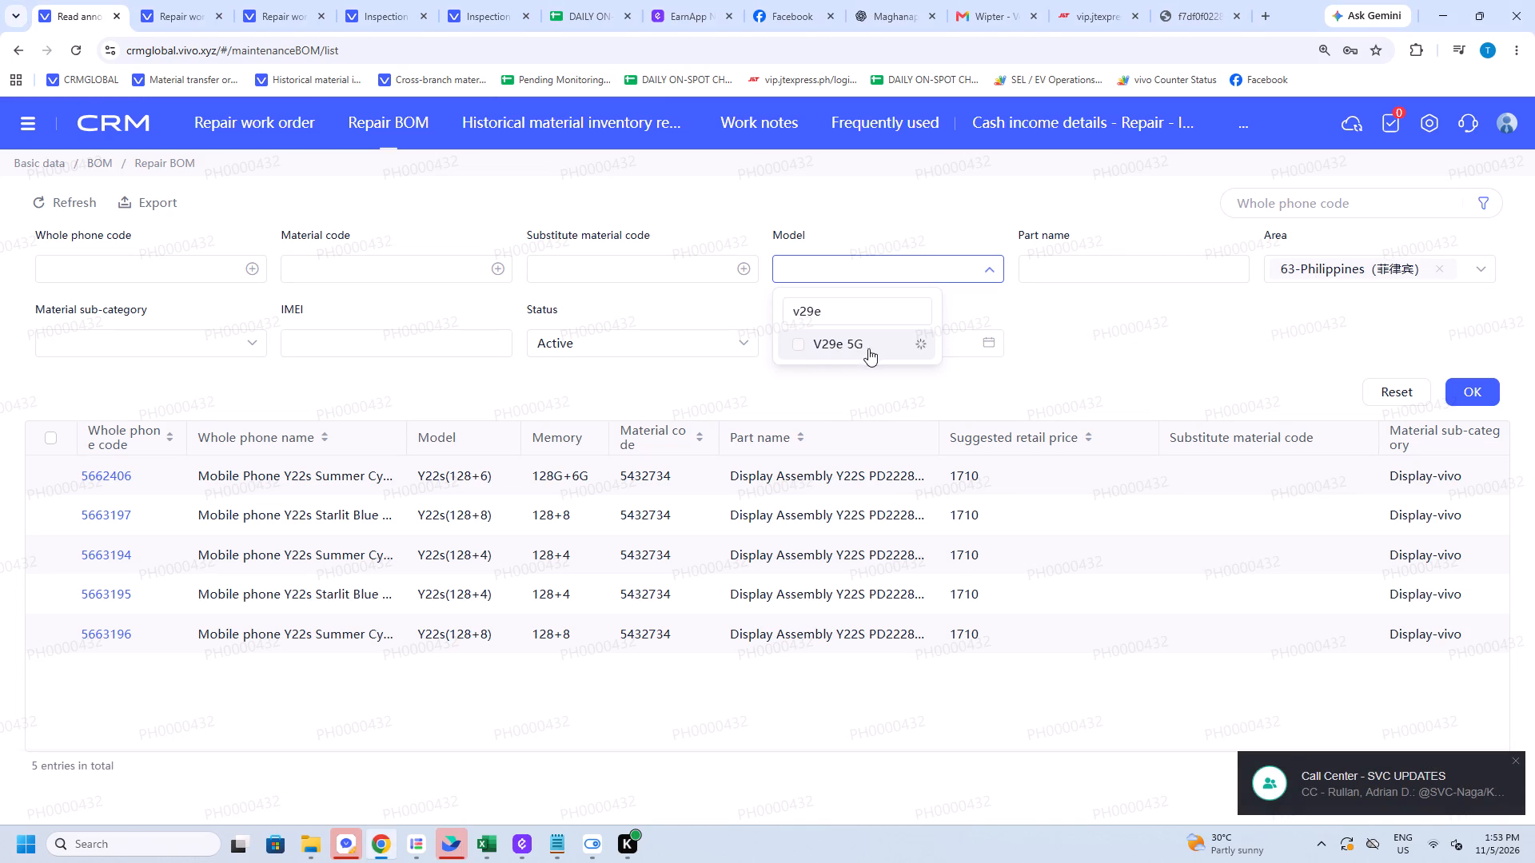
click(963, 343)
click(956, 368)
click(961, 348)
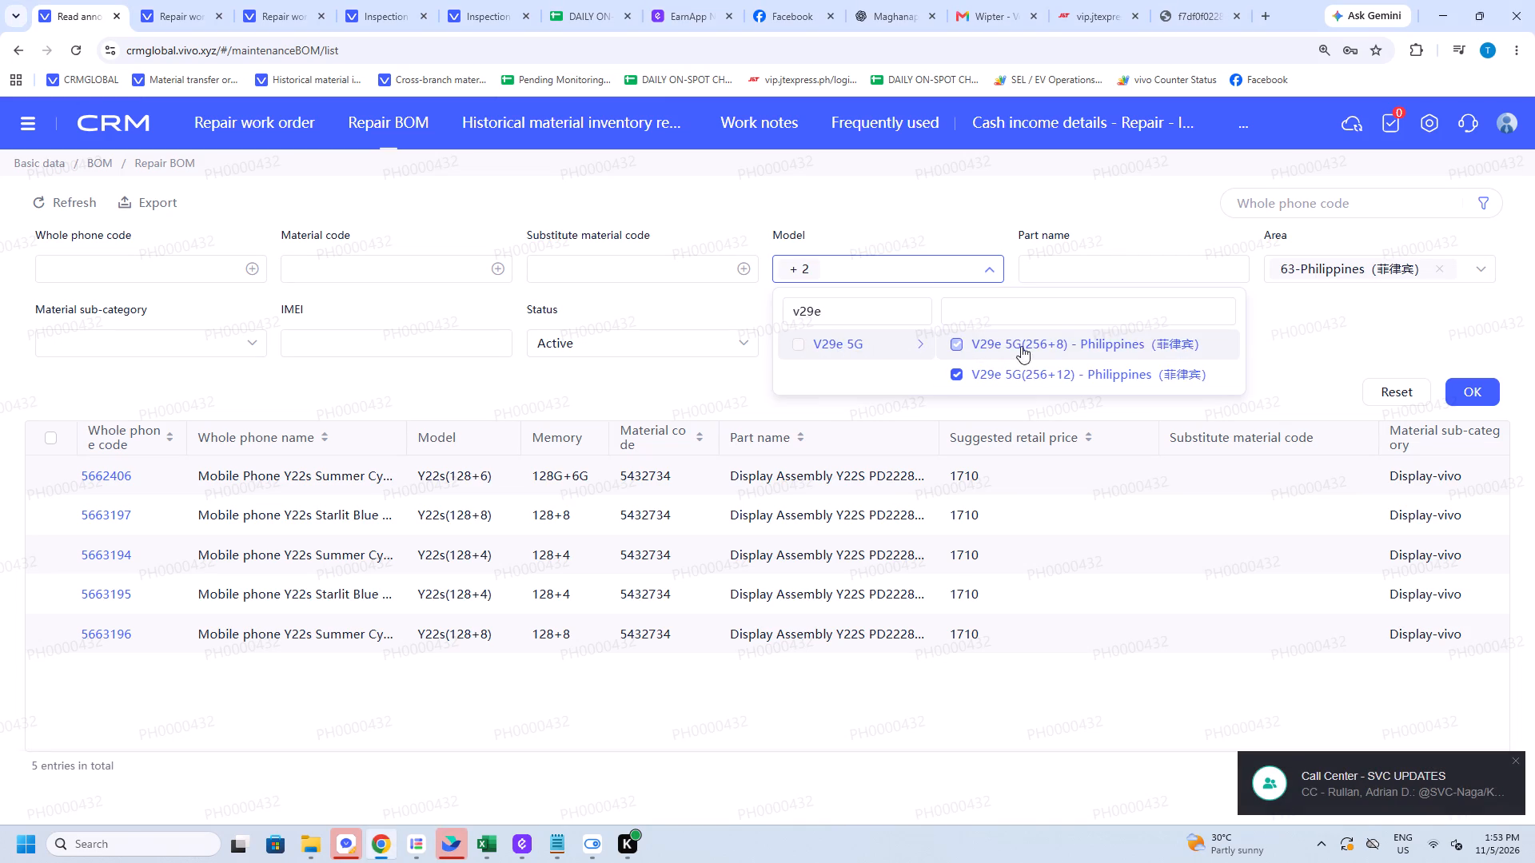
click(1314, 339)
click(1478, 380)
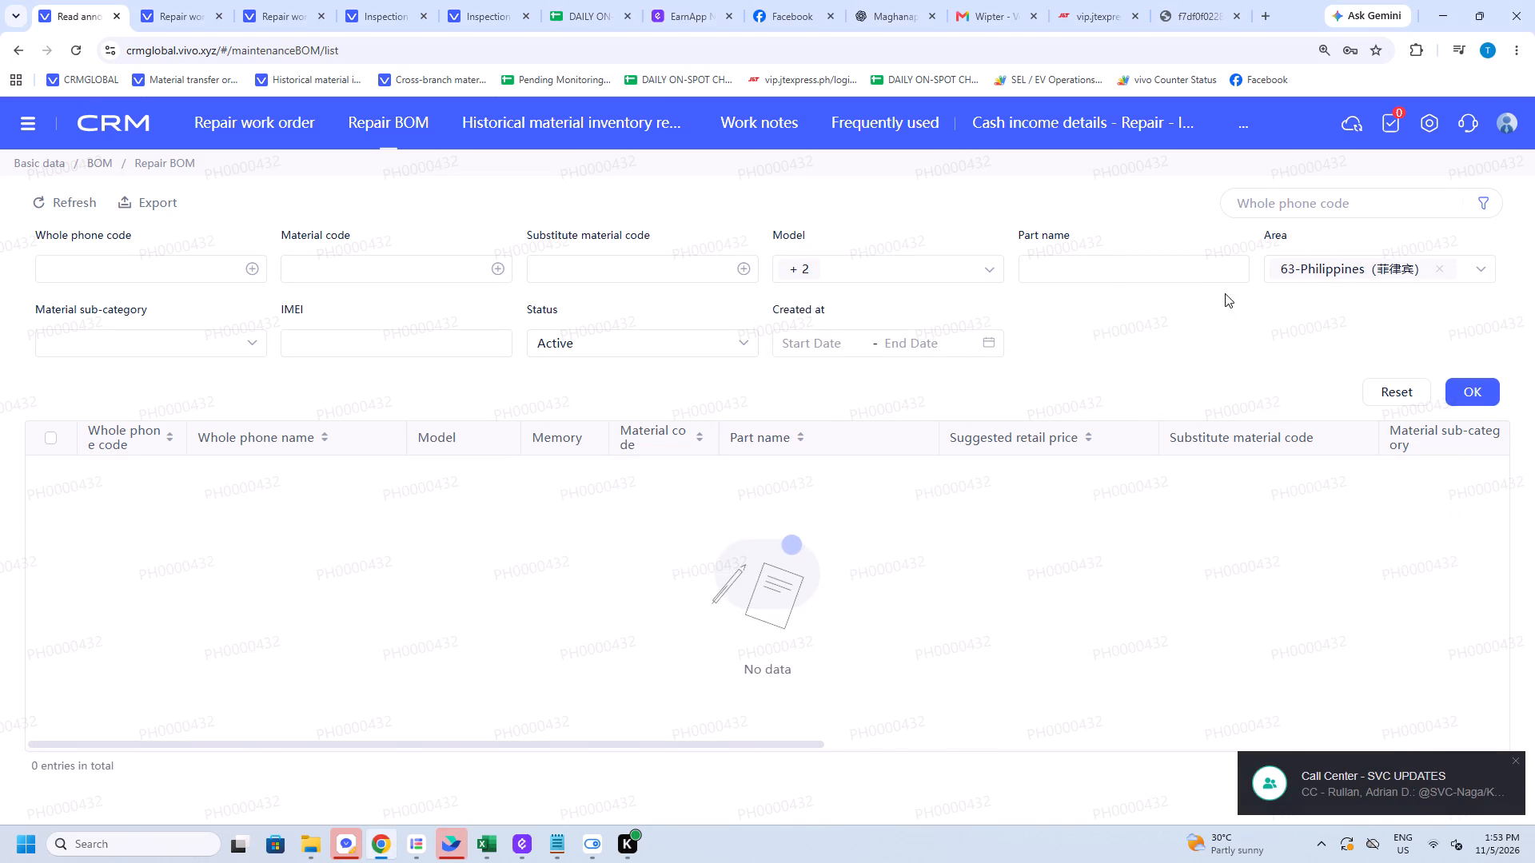
Narrow the V29e 5G parts to part names containing battery.
click(1189, 273)
text(batter)
key(y)
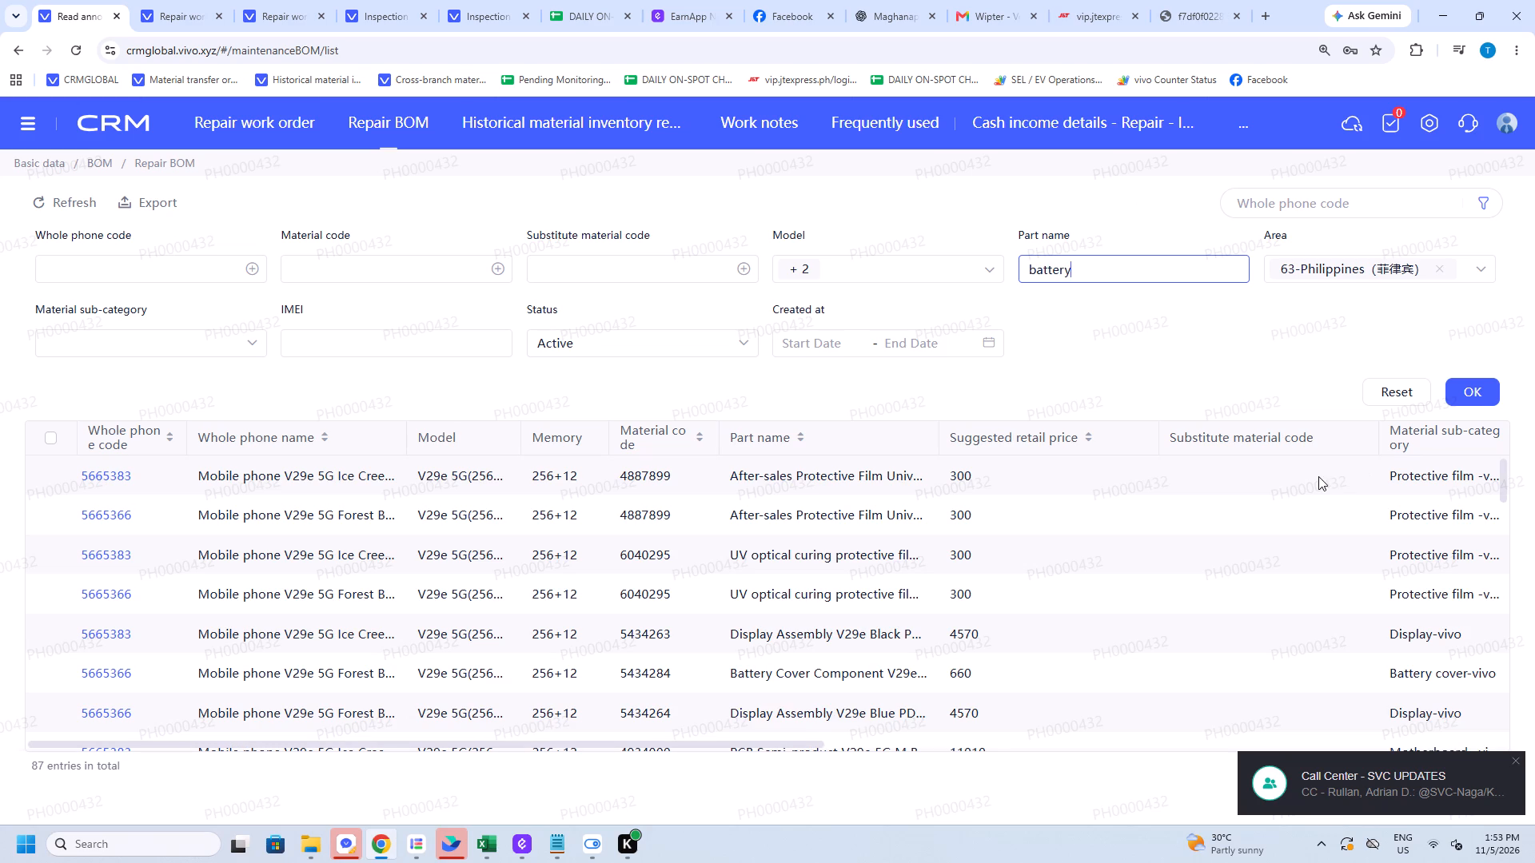
click(1473, 395)
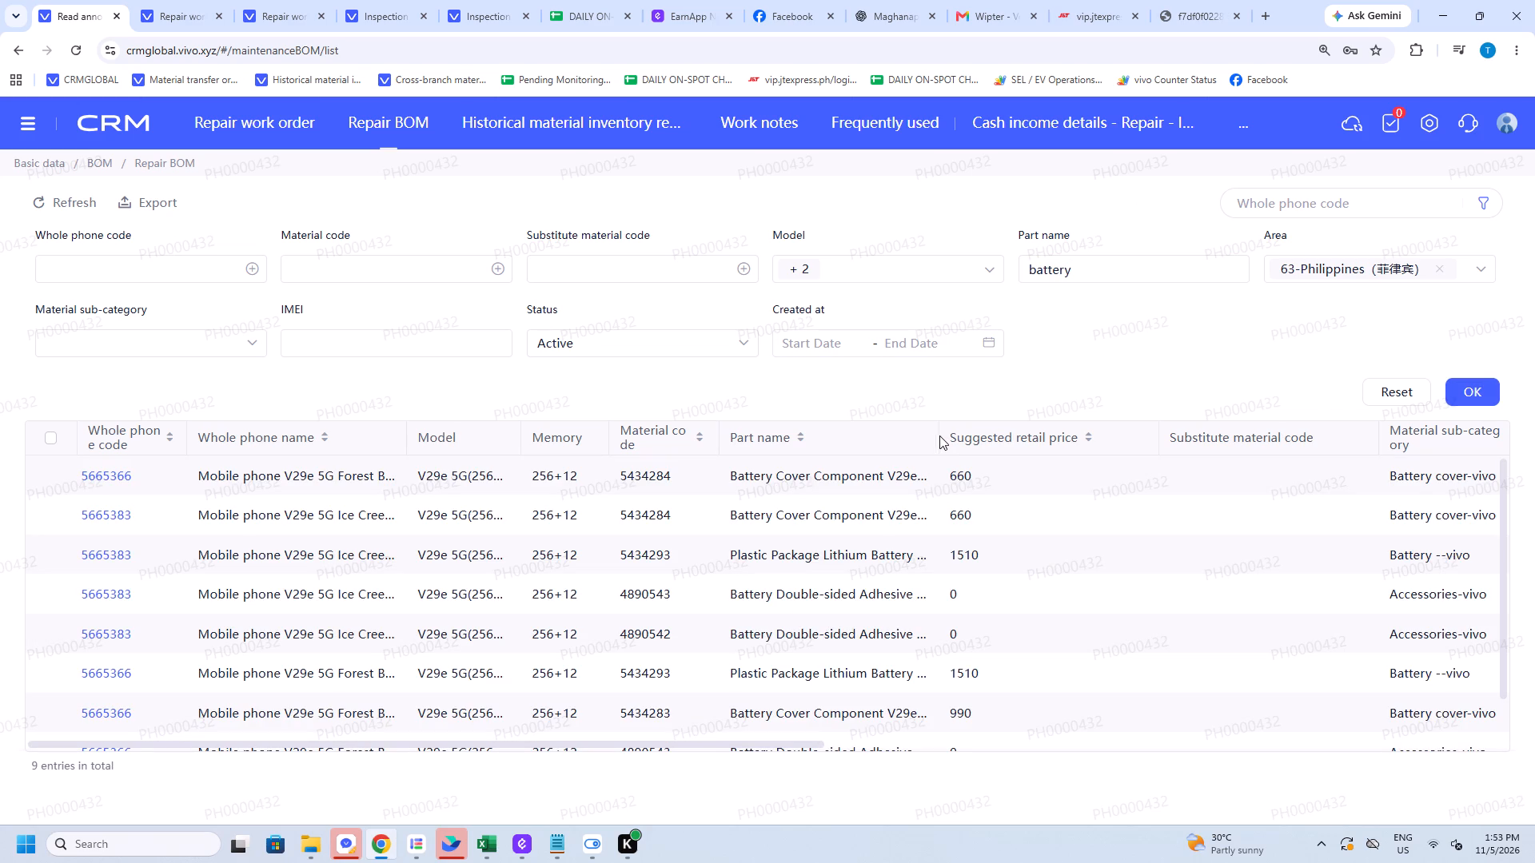
Widen the part name column and copy material code 5434284 of the Ice Creek Blue V29e battery cover, rechecking the inquiry in Lark.
drag(938, 435, 1063, 441)
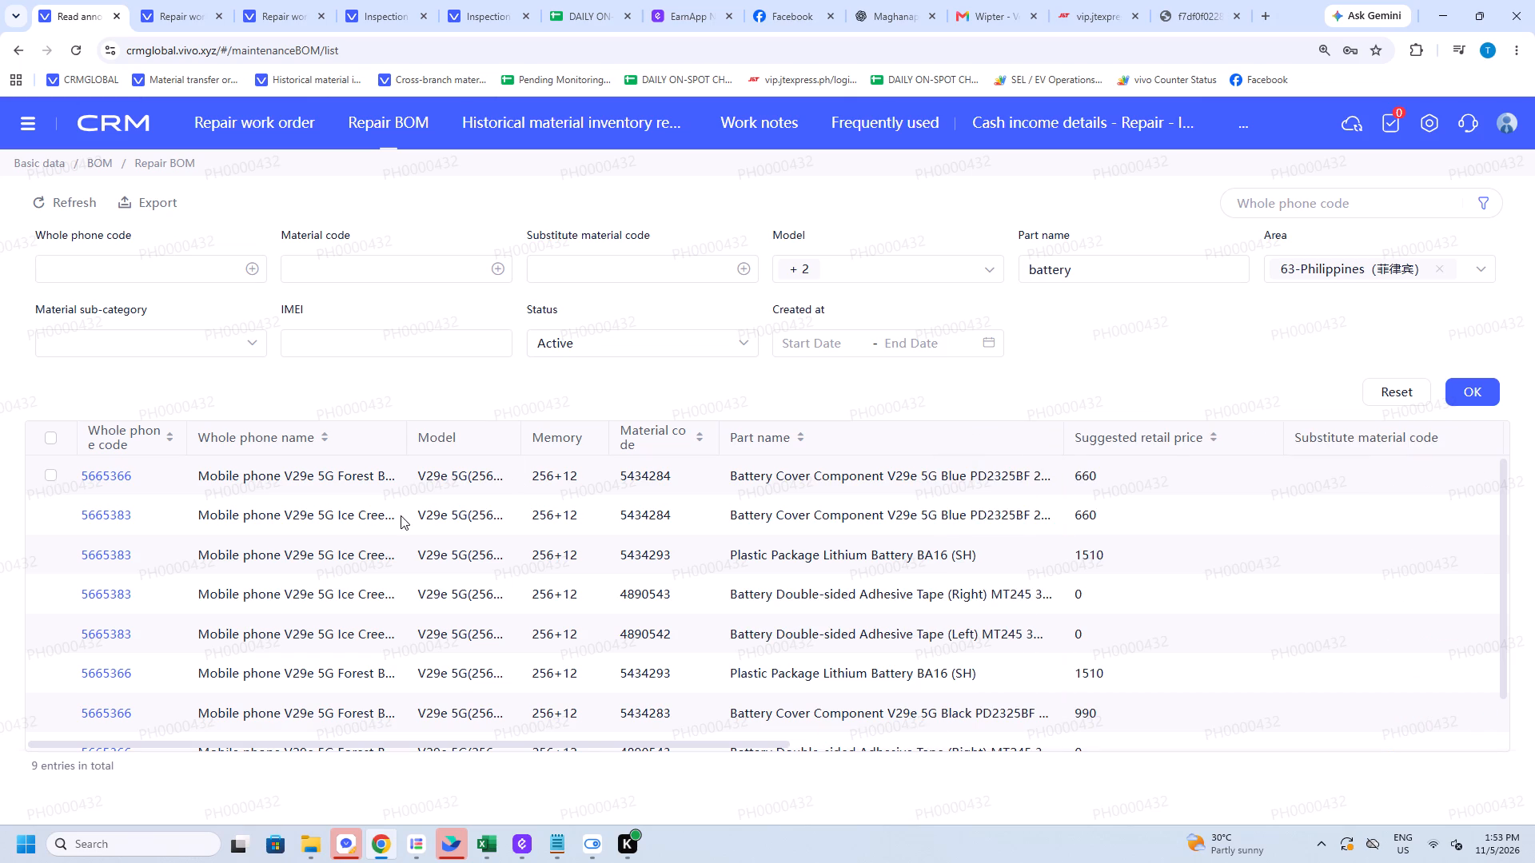
double_click(640, 510)
key(ctrl+c)
key(alt+Tab)
key(alt+Tab)
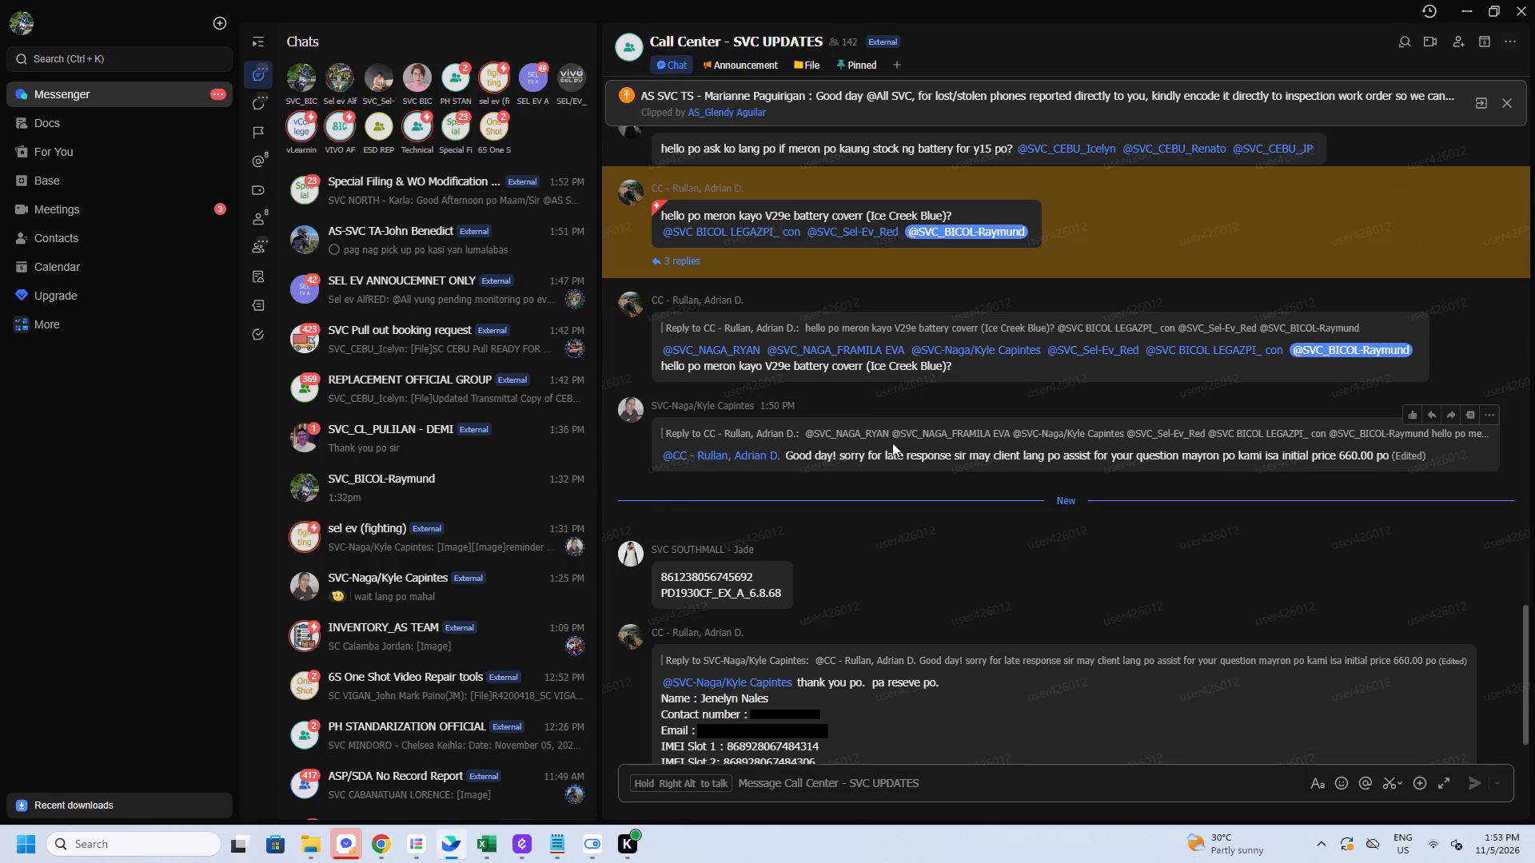
key(ctrl+c)
key(ctrl+c)
Enter material code 5434284 as the filter in the Historical material inventory report.
click(611, 124)
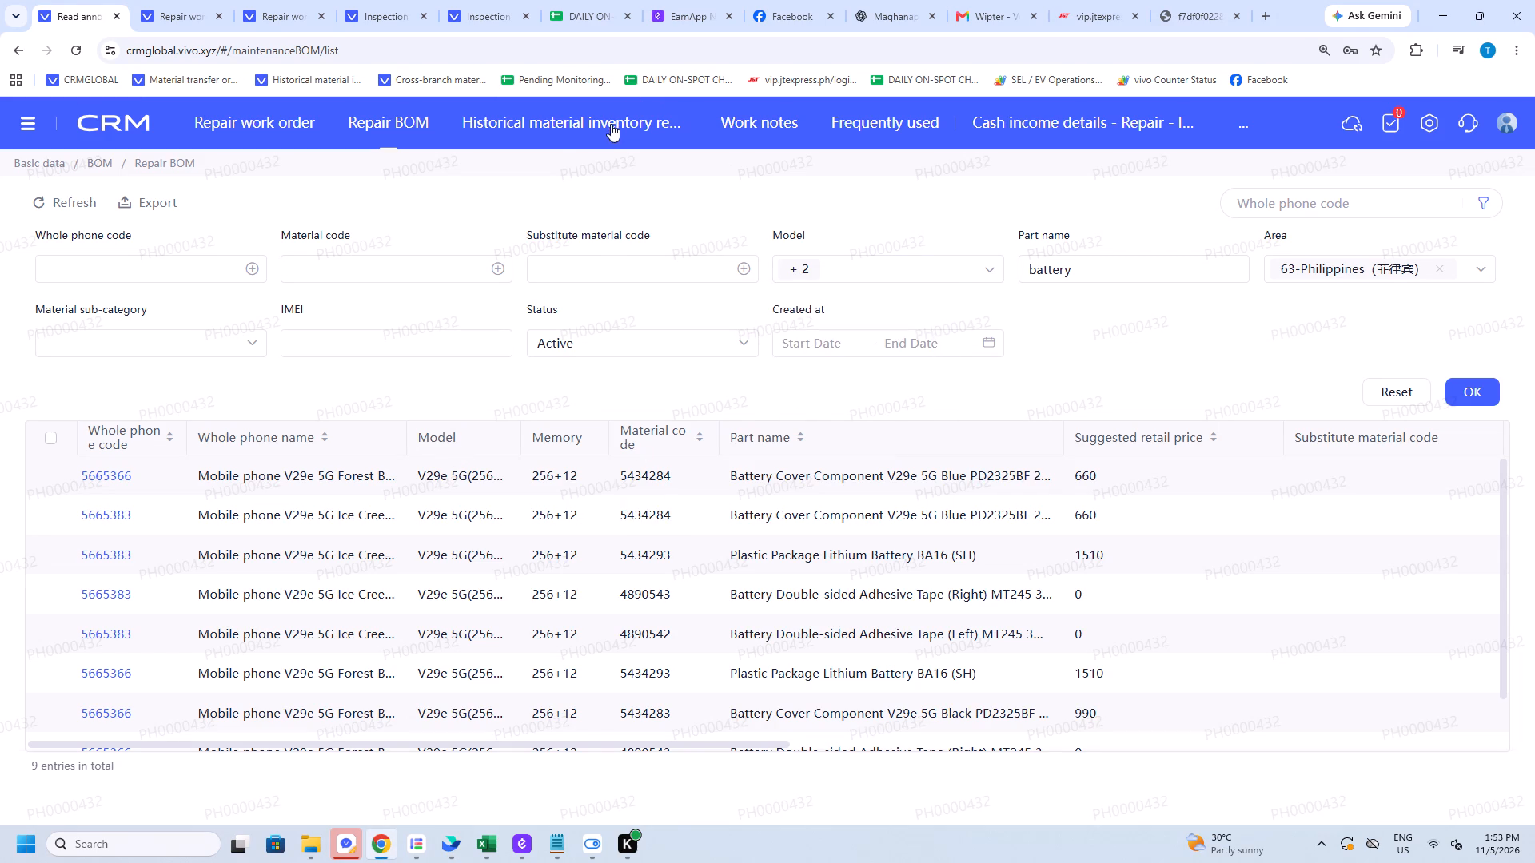
click(540, 278)
key(ctrl+v)
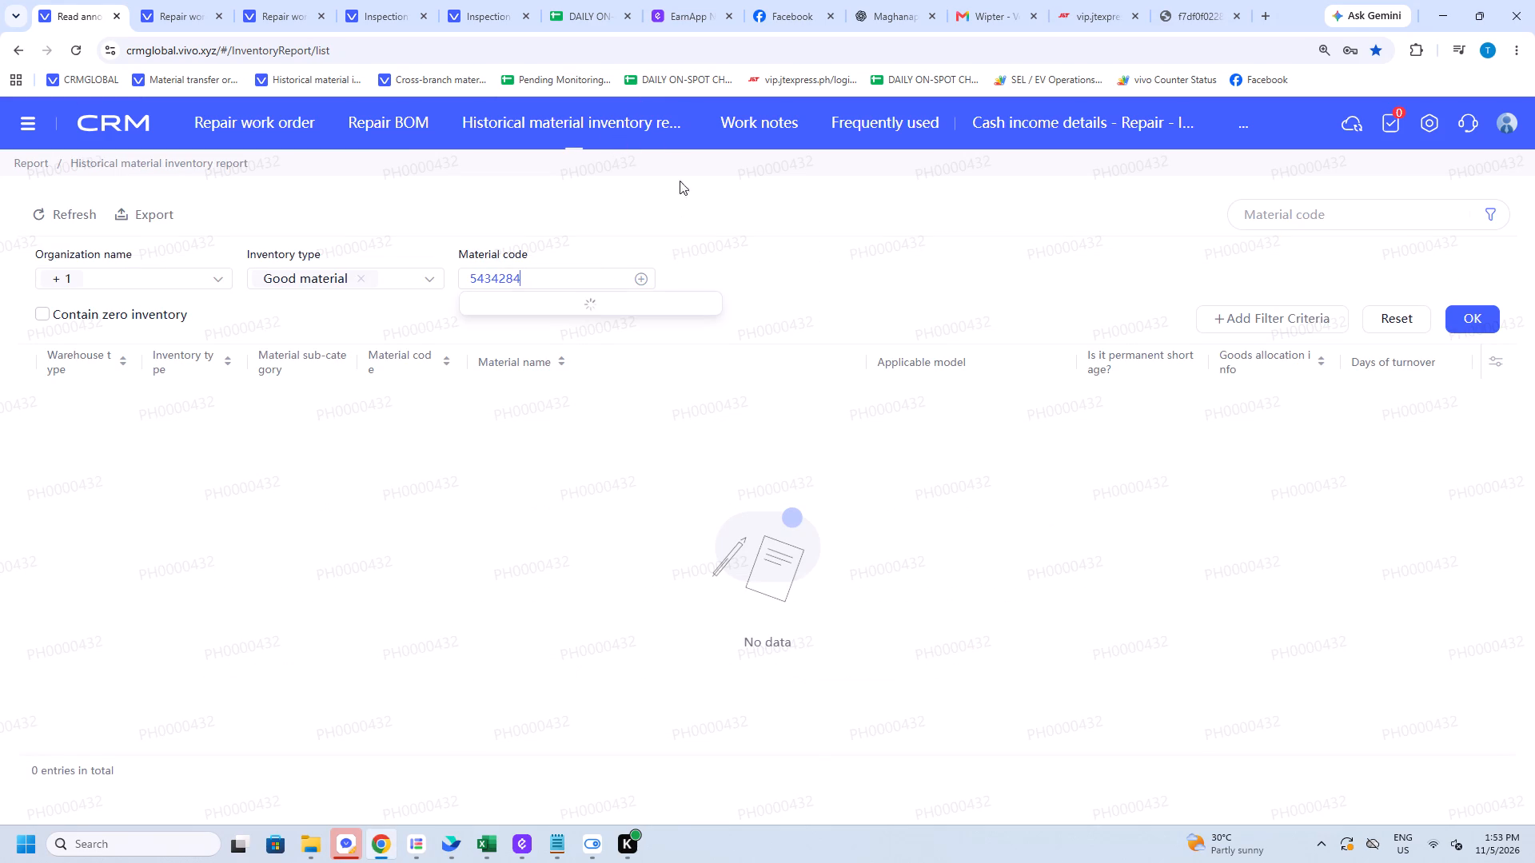
Open the Pending Monitoring spreadsheet and search its Updated Reservation sheet for part code 5434284.
double_click(588, 8)
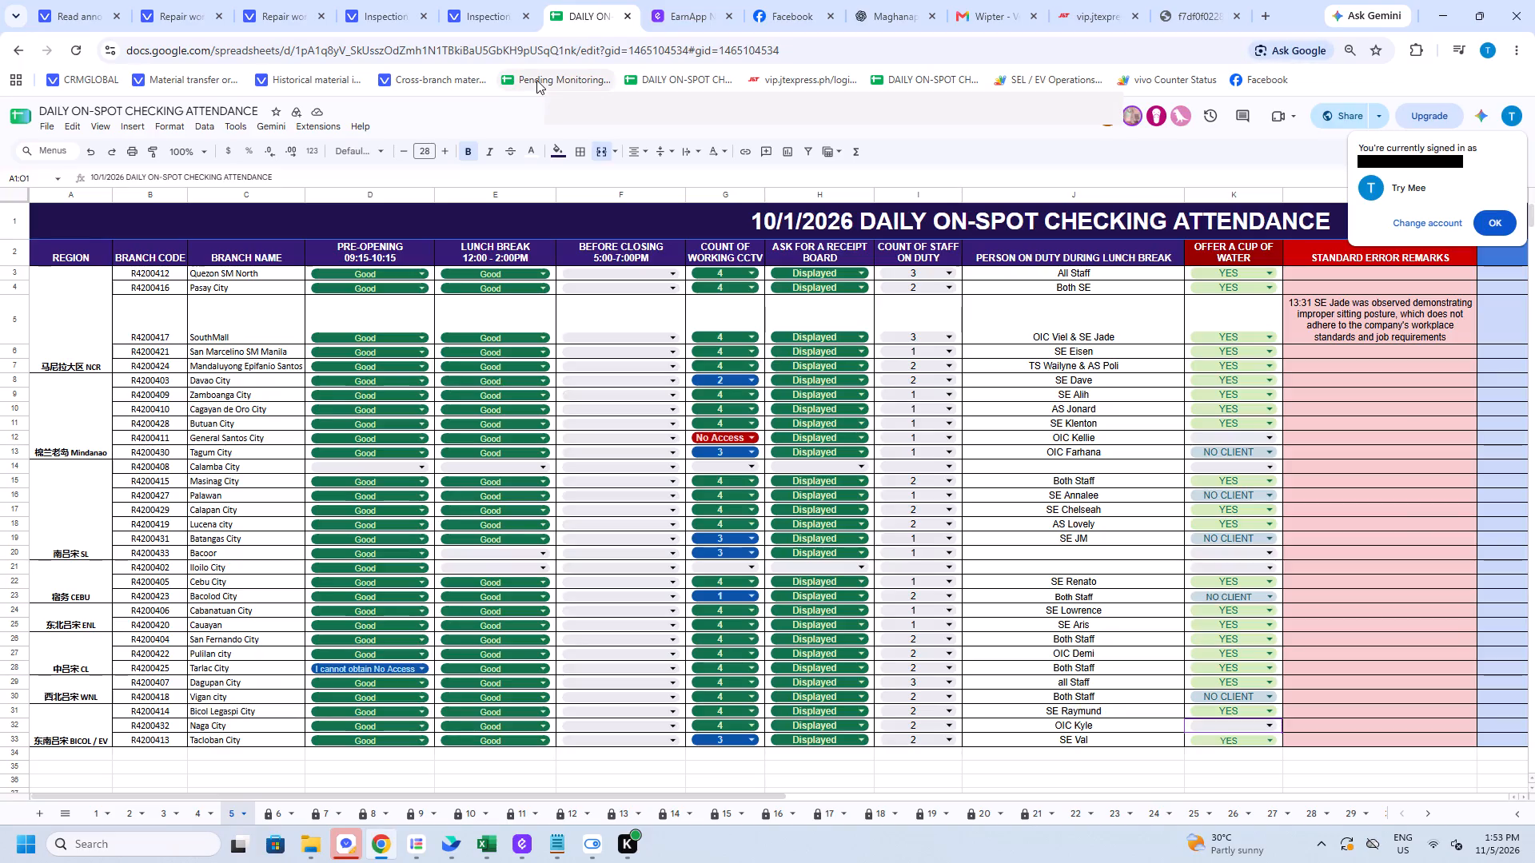
click(536, 80)
key(alt+Tab)
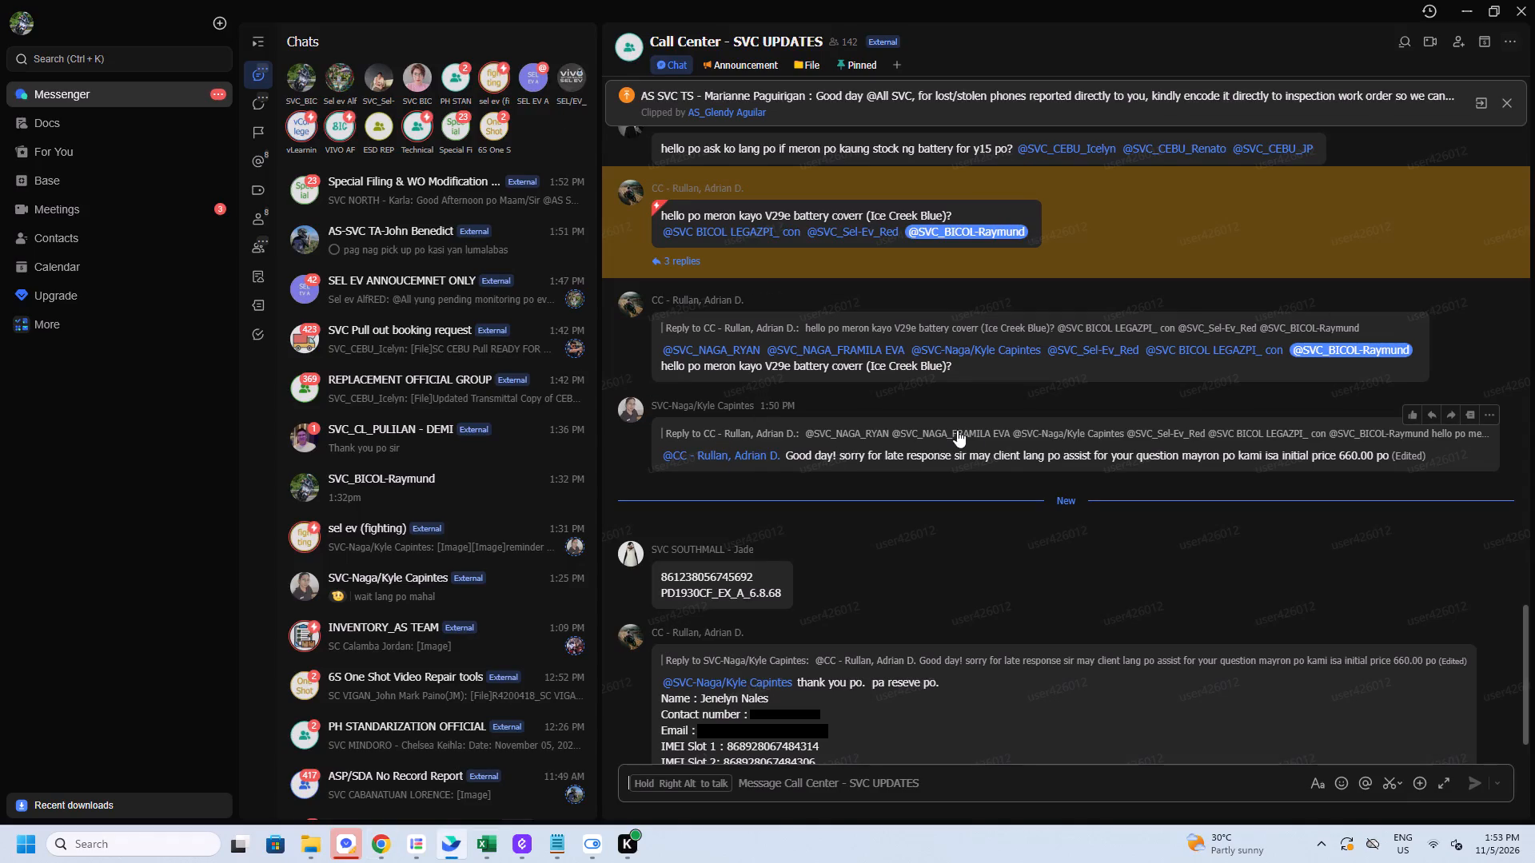
key(alt+Tab)
scroll(830, 499, down, 2)
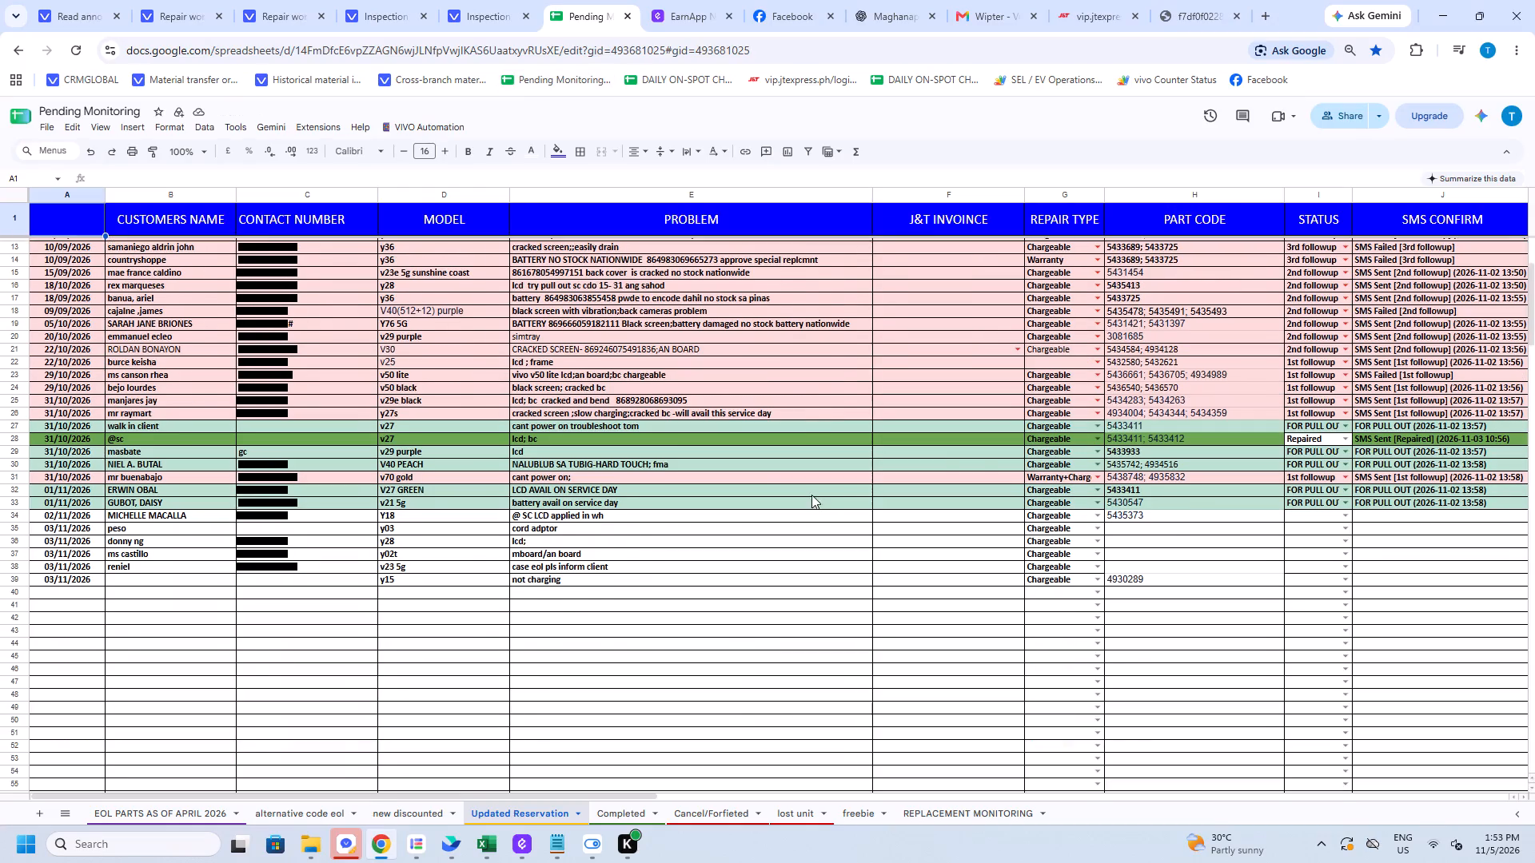
scroll(811, 495, up, 1)
key(ctrl+f)
key(ctrl+v)
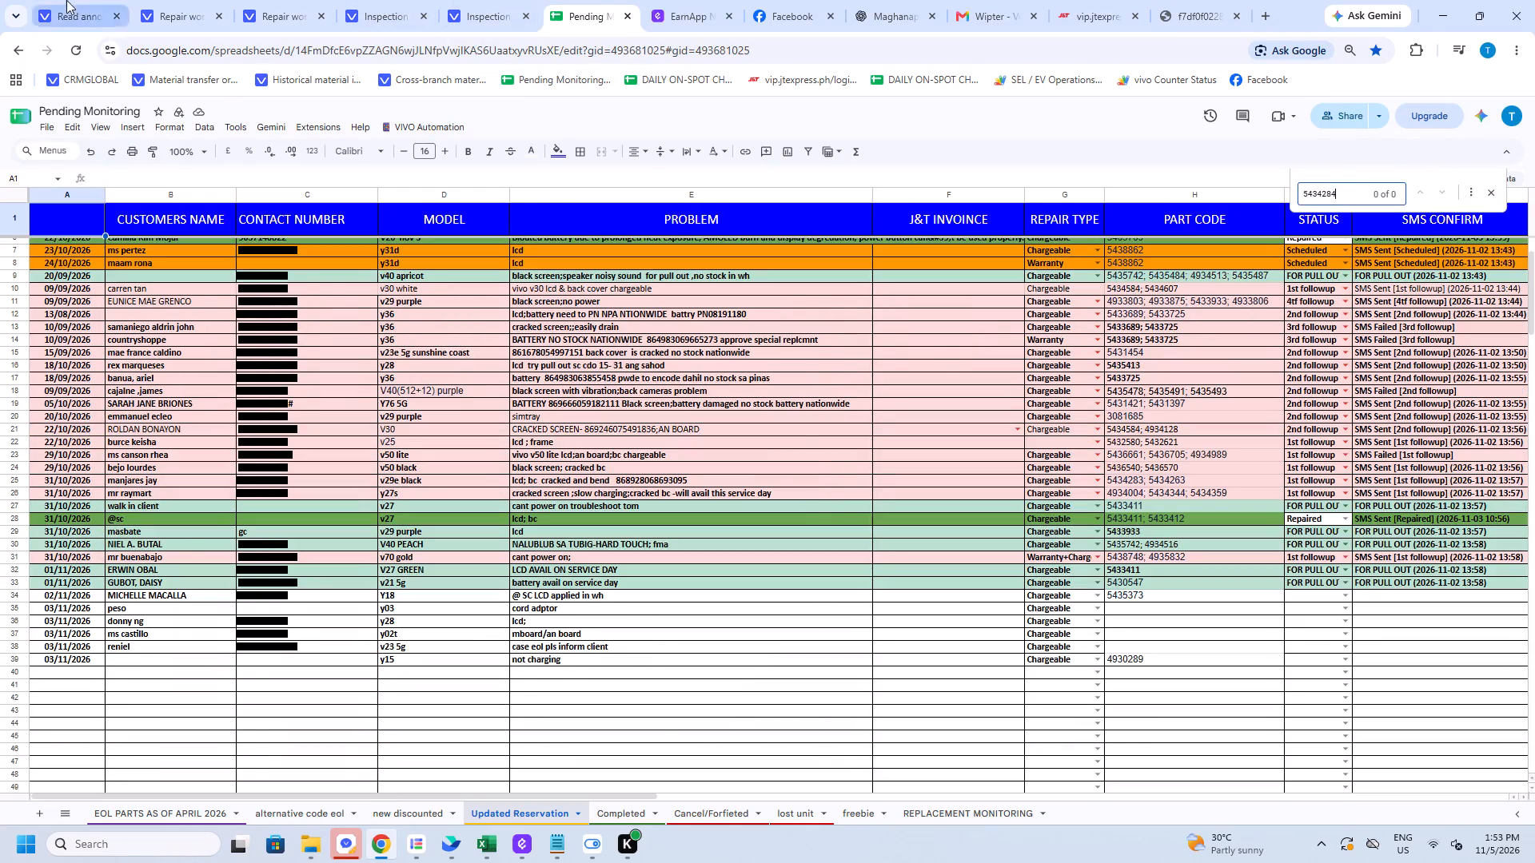
Return to the Historical material inventory report, run the query for 5434284, and check its stock quantities and price.
click(66, 0)
click(200, 0)
click(102, 0)
click(1491, 322)
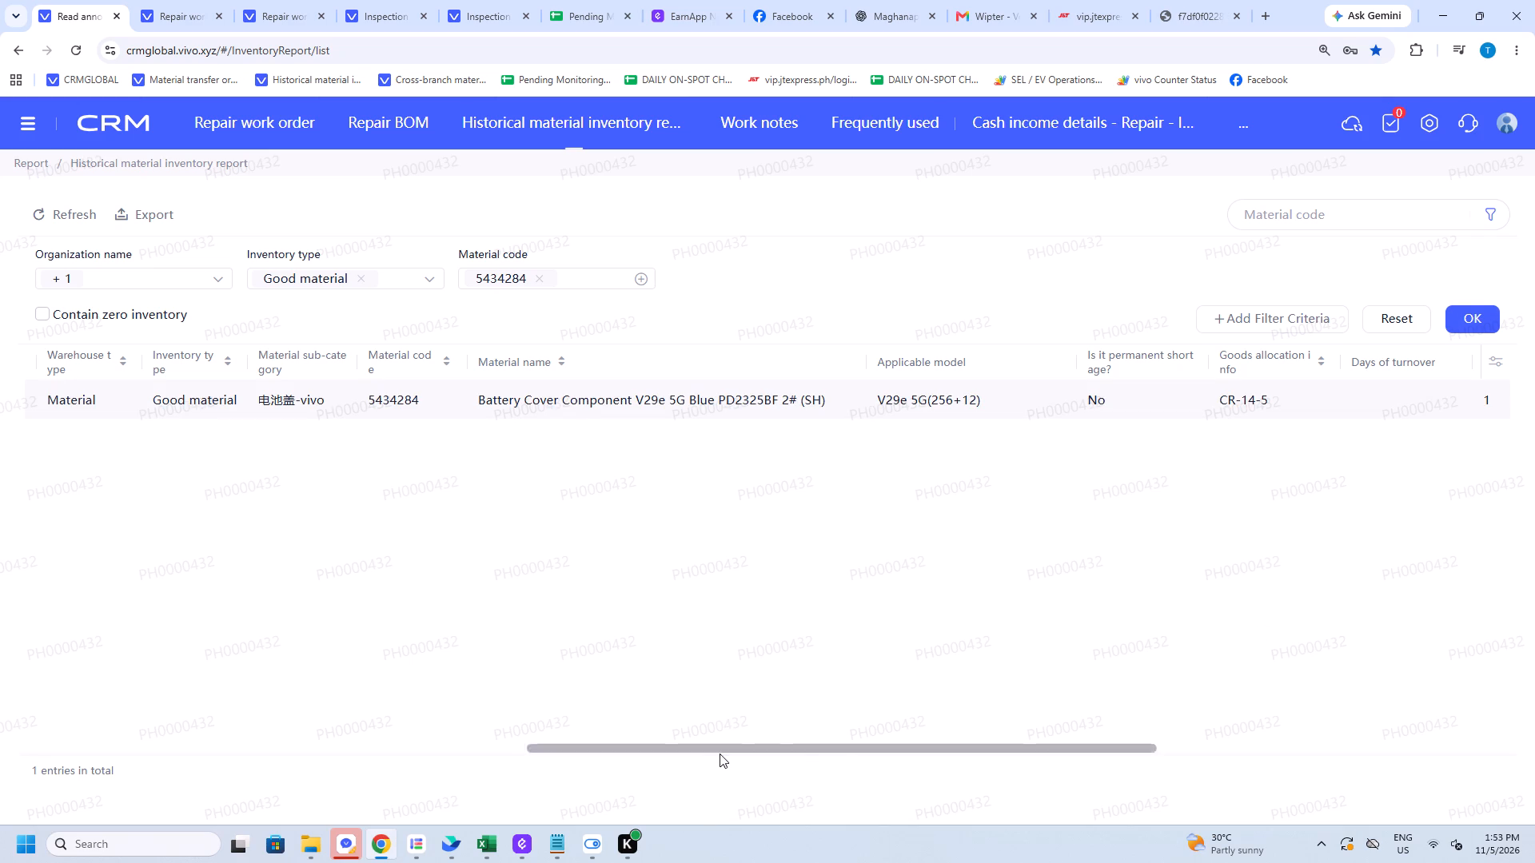
drag(724, 750, 1287, 766)
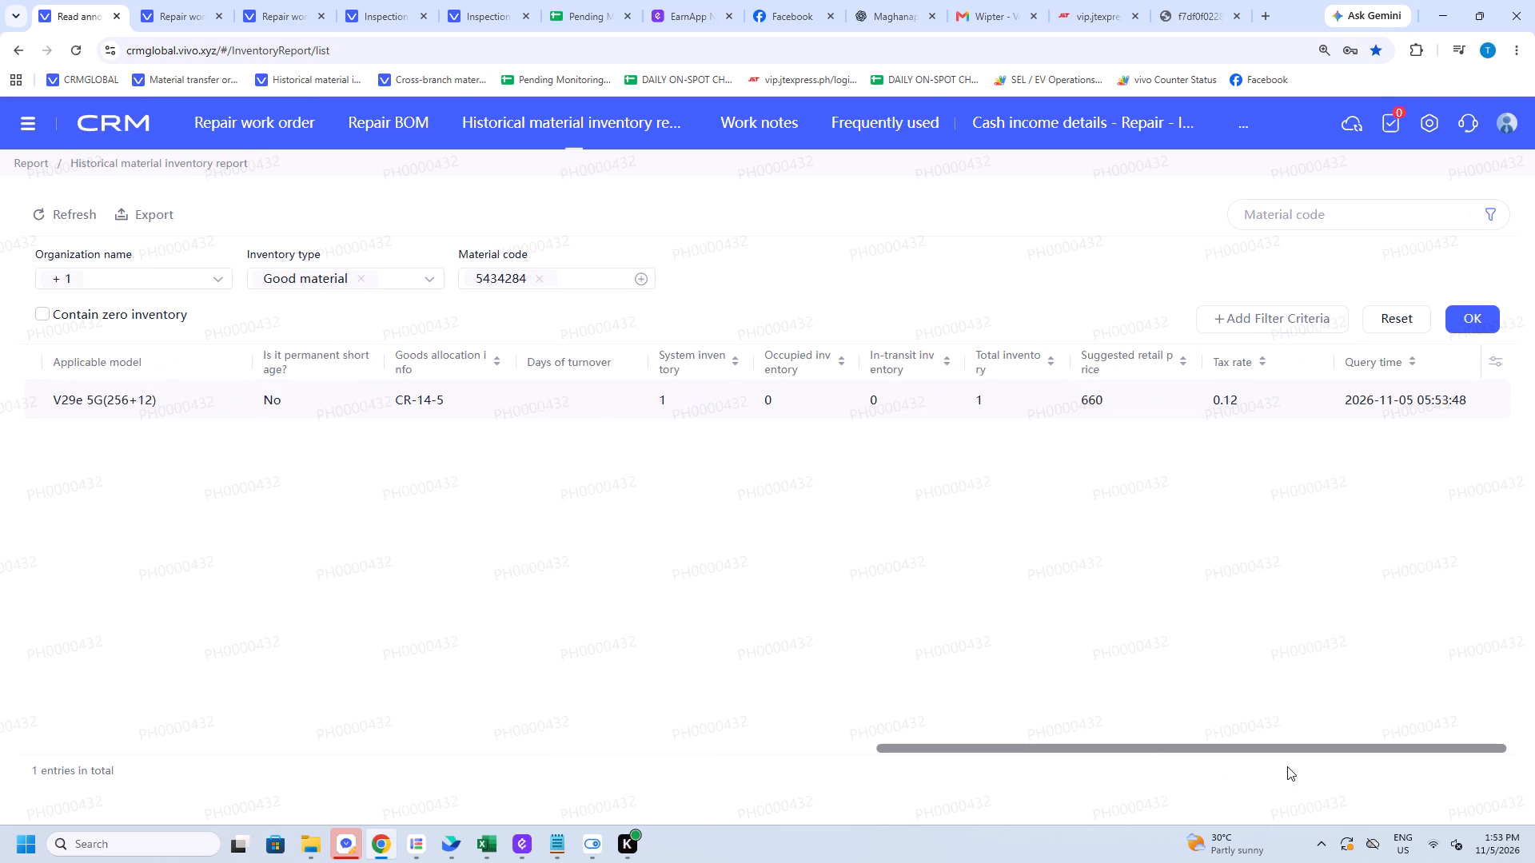
drag(1287, 766, 76, 696)
In Lark, reply to the call center agent's repeated V29e battery cover question with "good day po sir! meron po".
key(alt+Tab)
scroll(813, 629, up, 1)
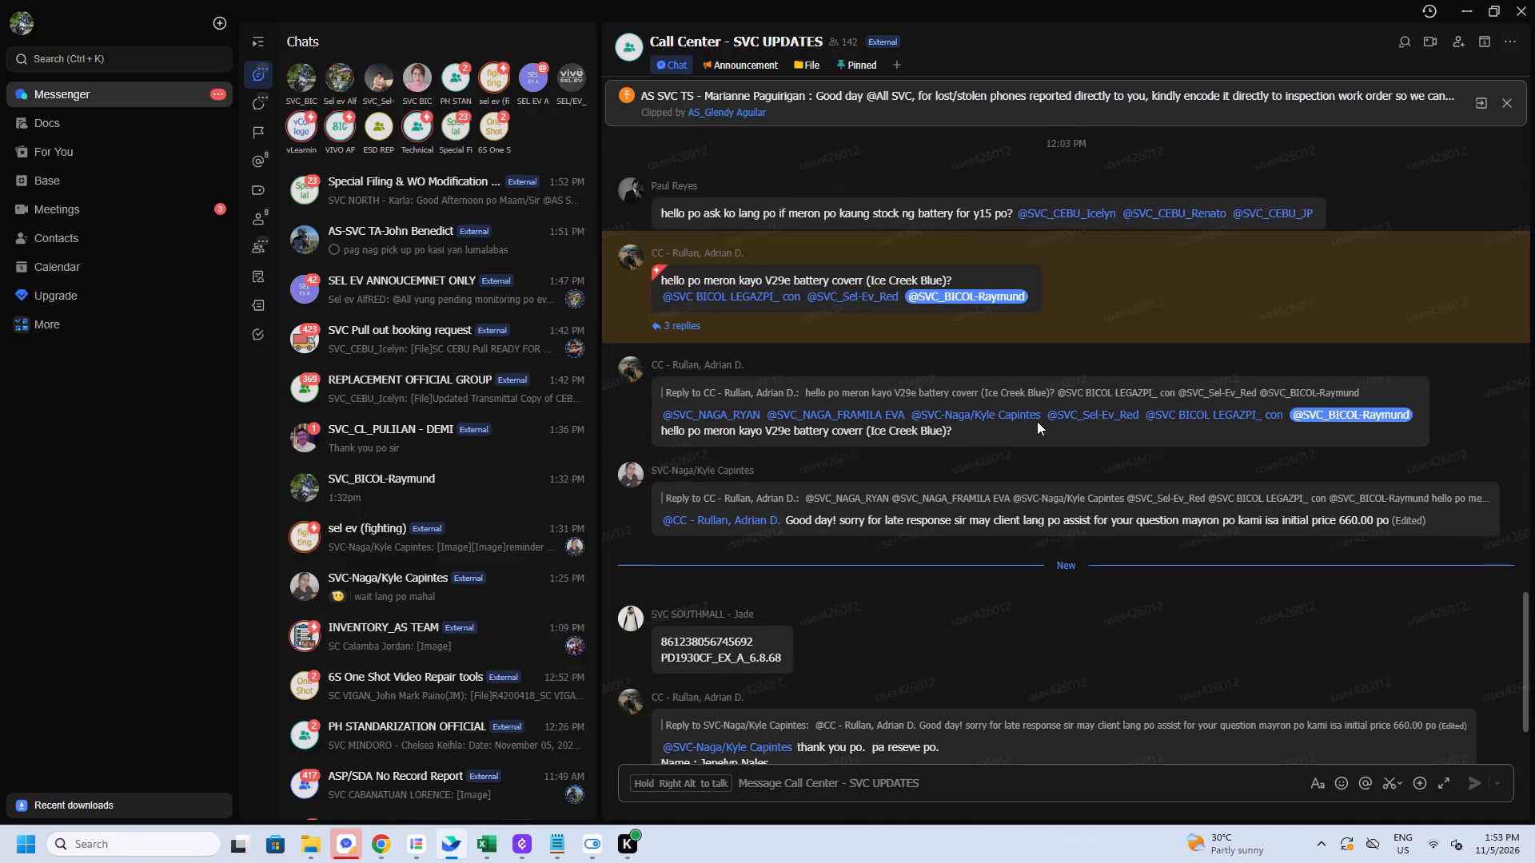
click(1366, 380)
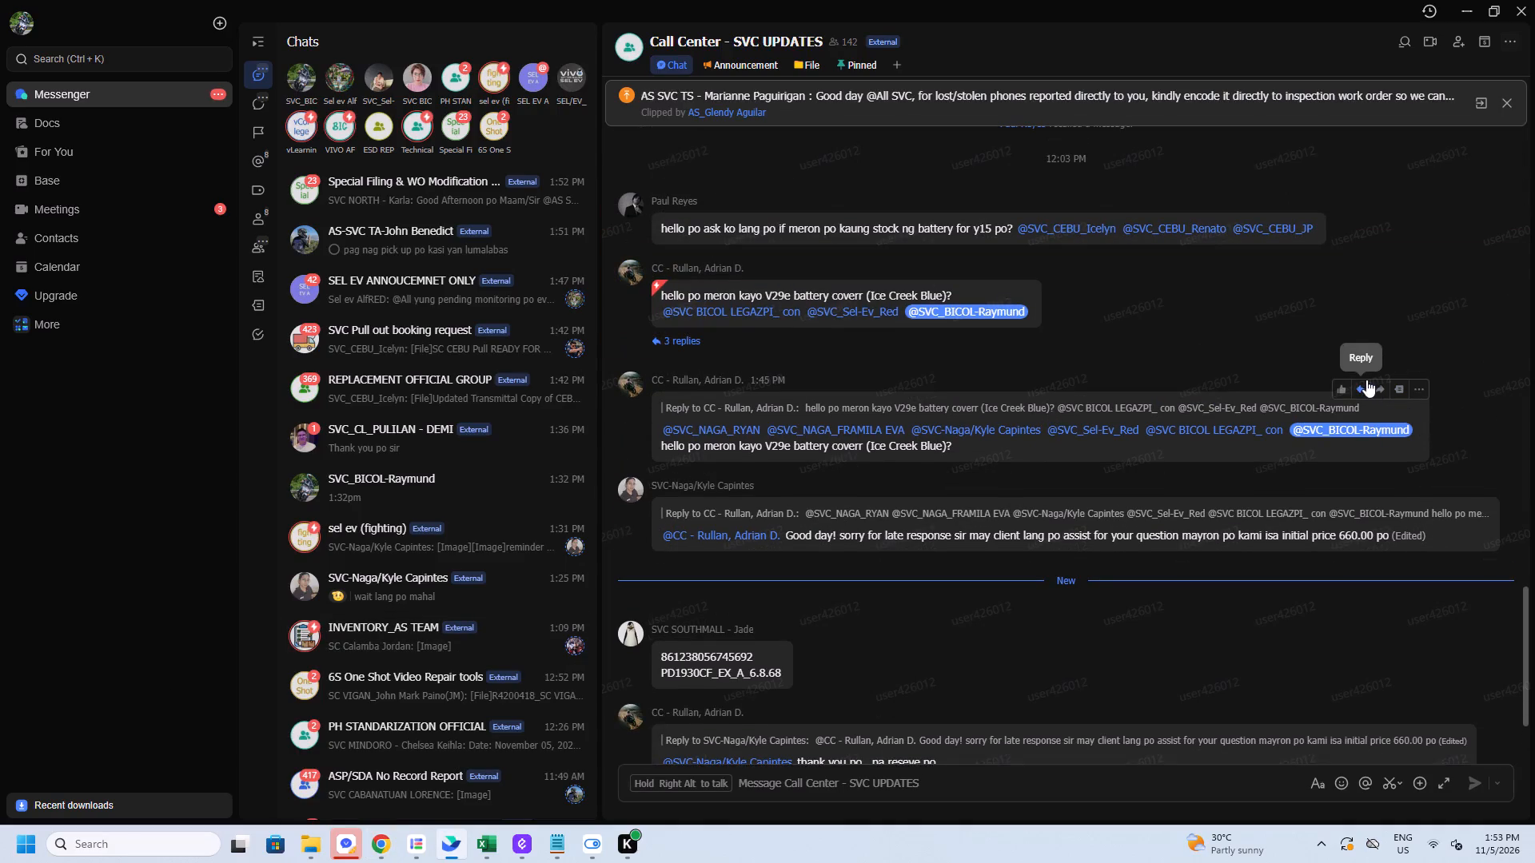
scroll(1130, 608, up, 1)
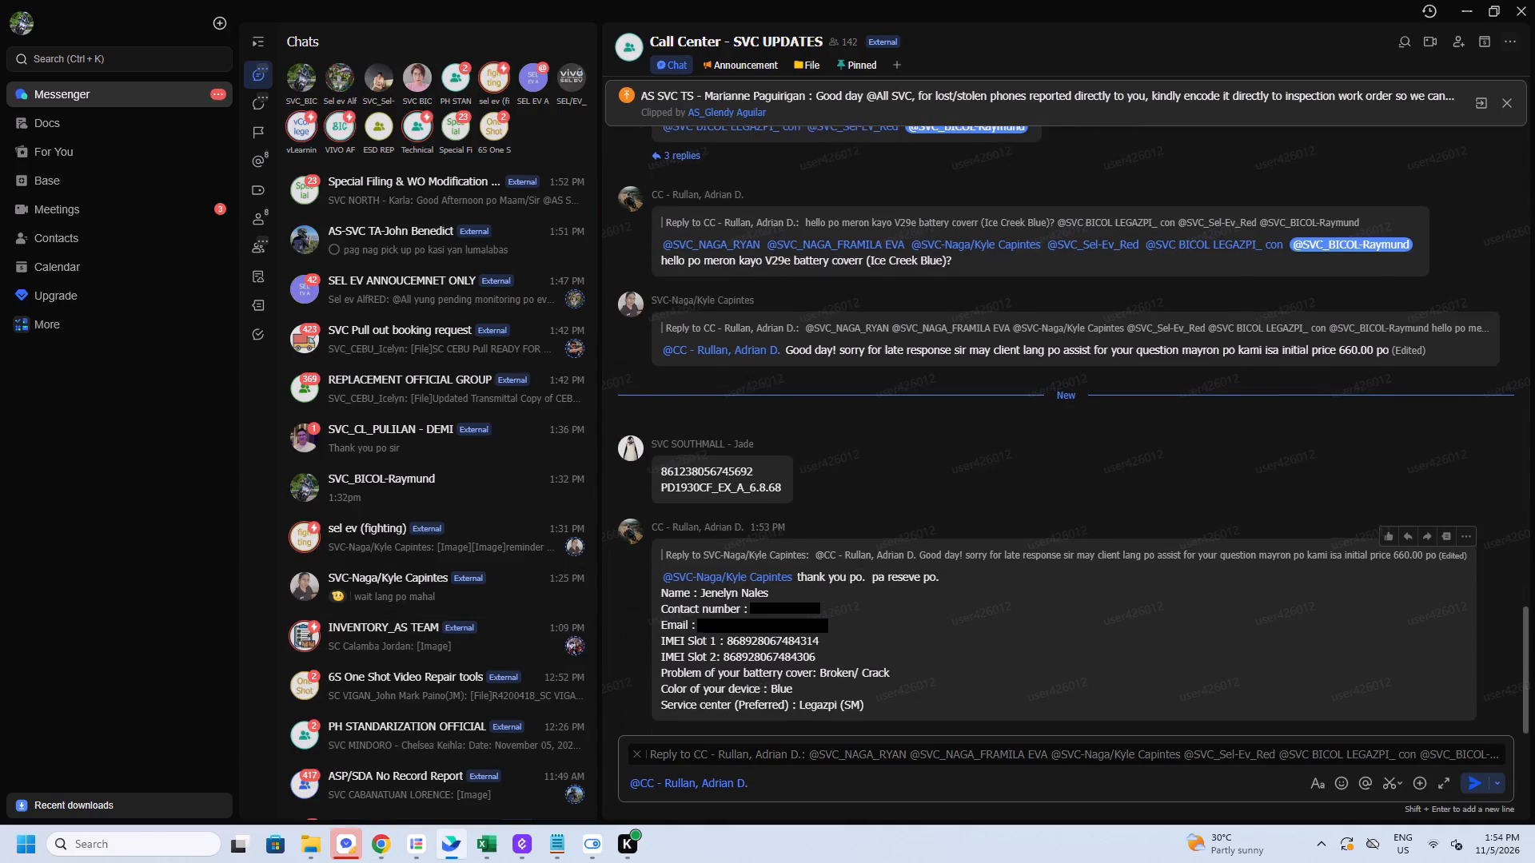
scroll(1130, 608, up, 1)
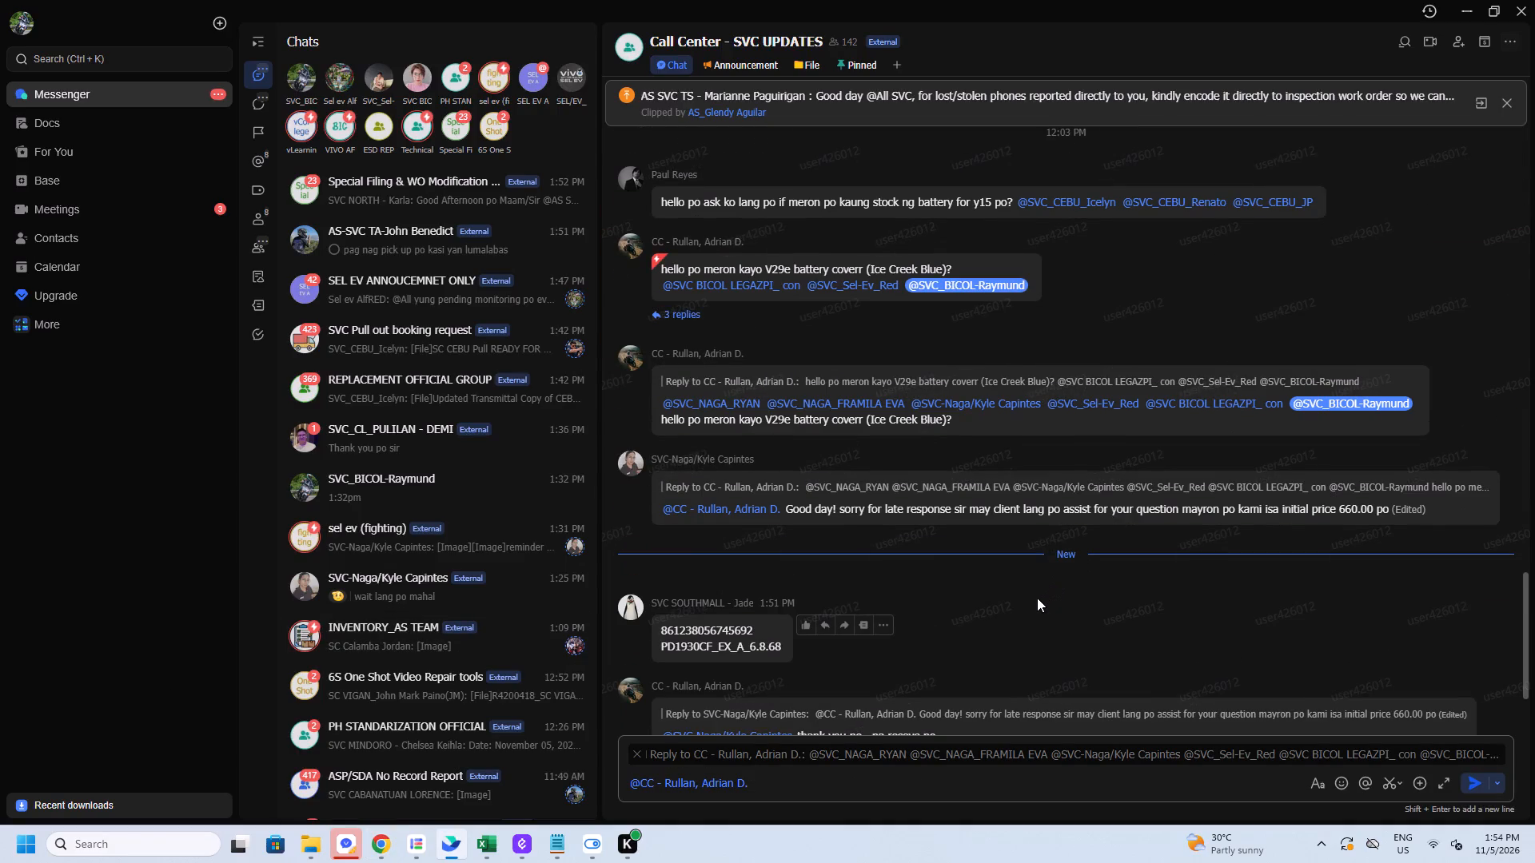
text(good)
key(space)
key(d)
key(a)
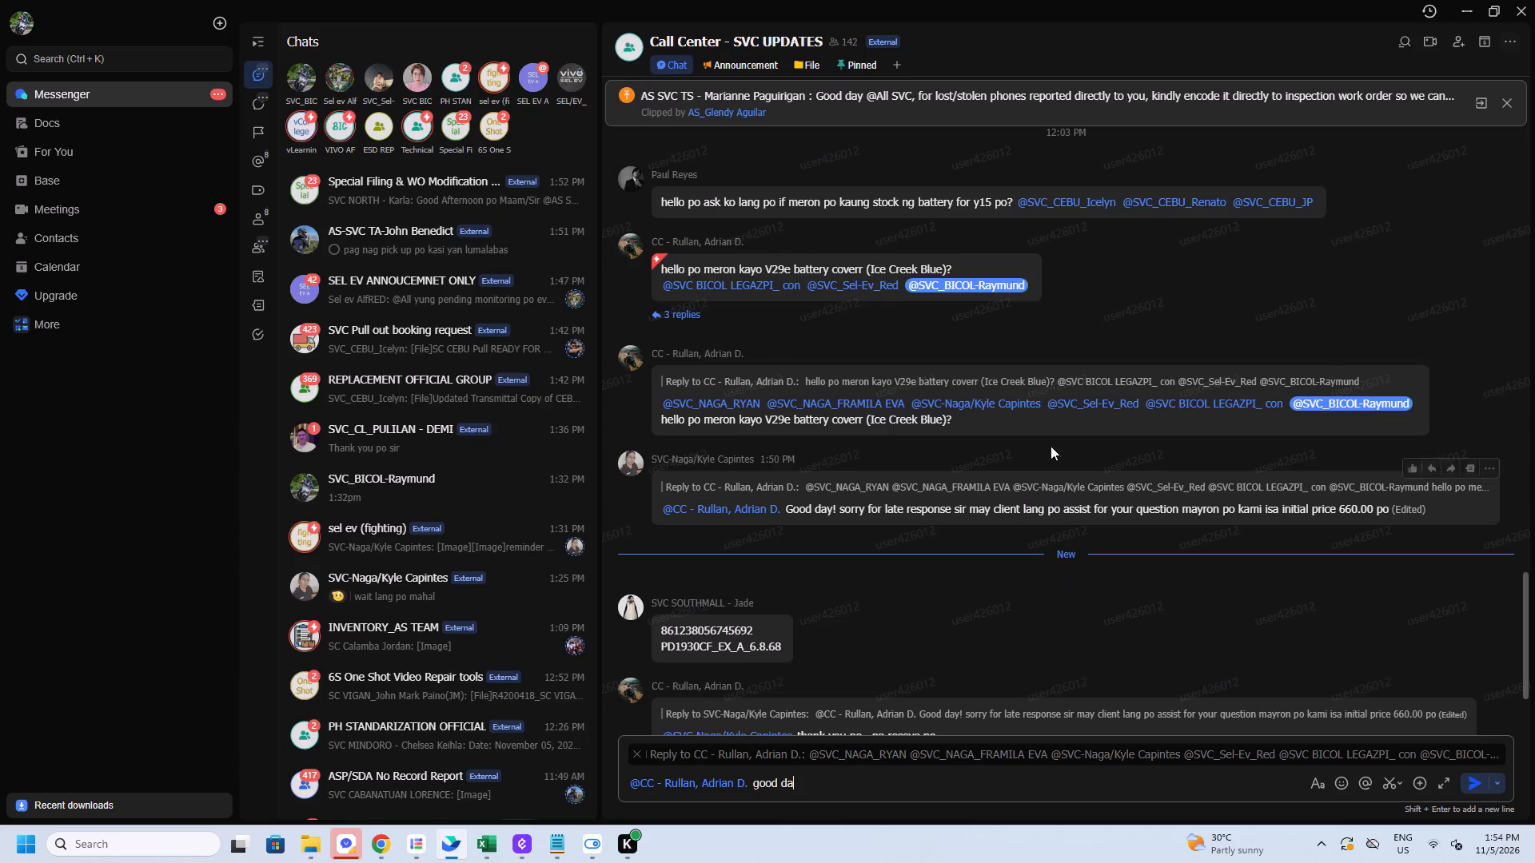
text(ty)
key(BackSpace)
key(BackSpace)
text(y po szi)
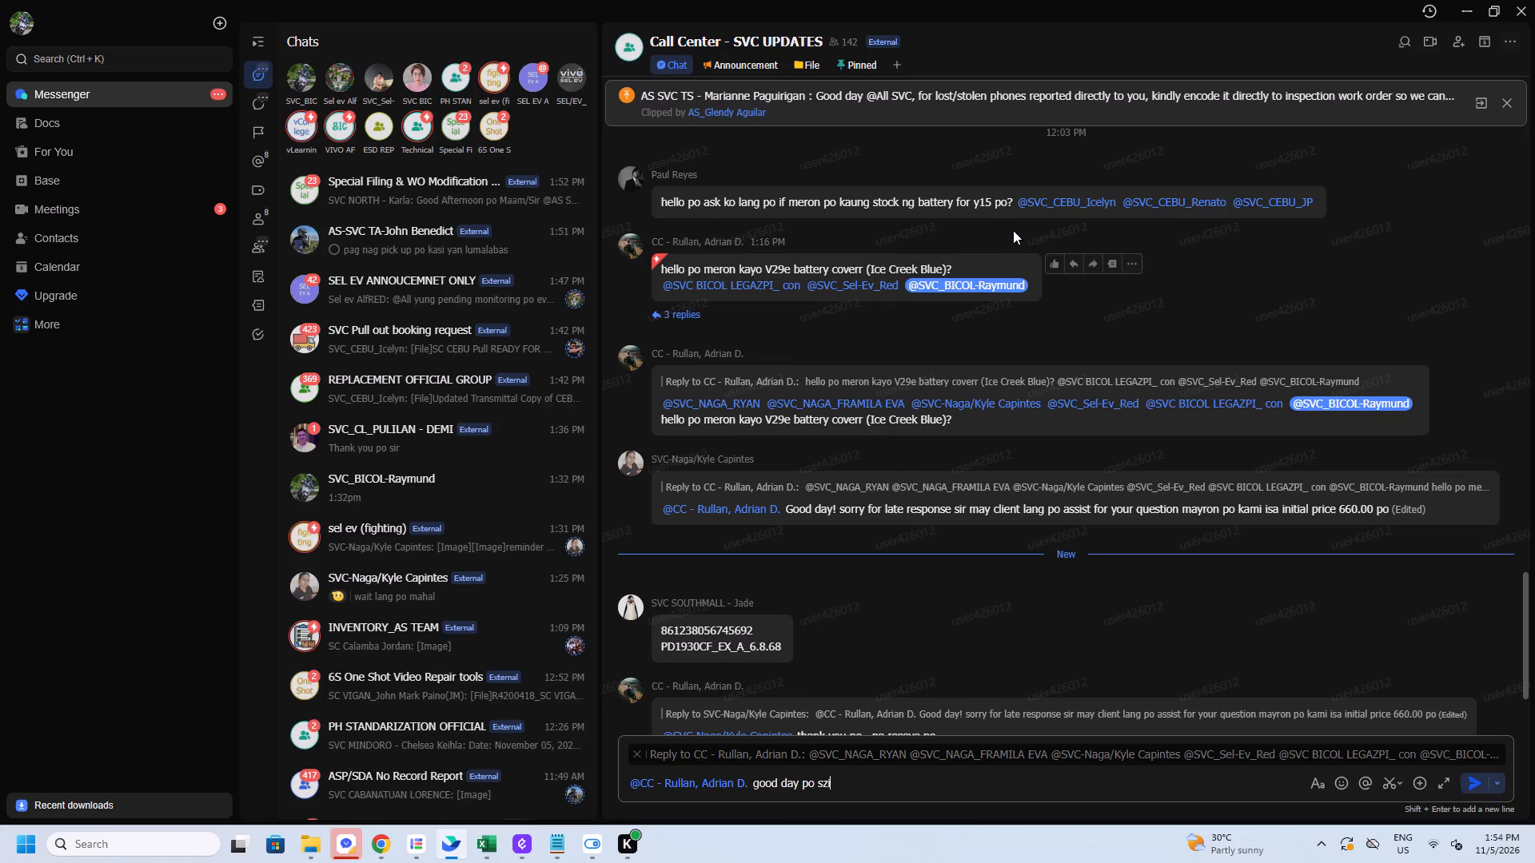
key(BackSpace)
key(BackSpace)
text(ir)
key(shift+exclam)
key(space)
text(meron po)
key(Return)
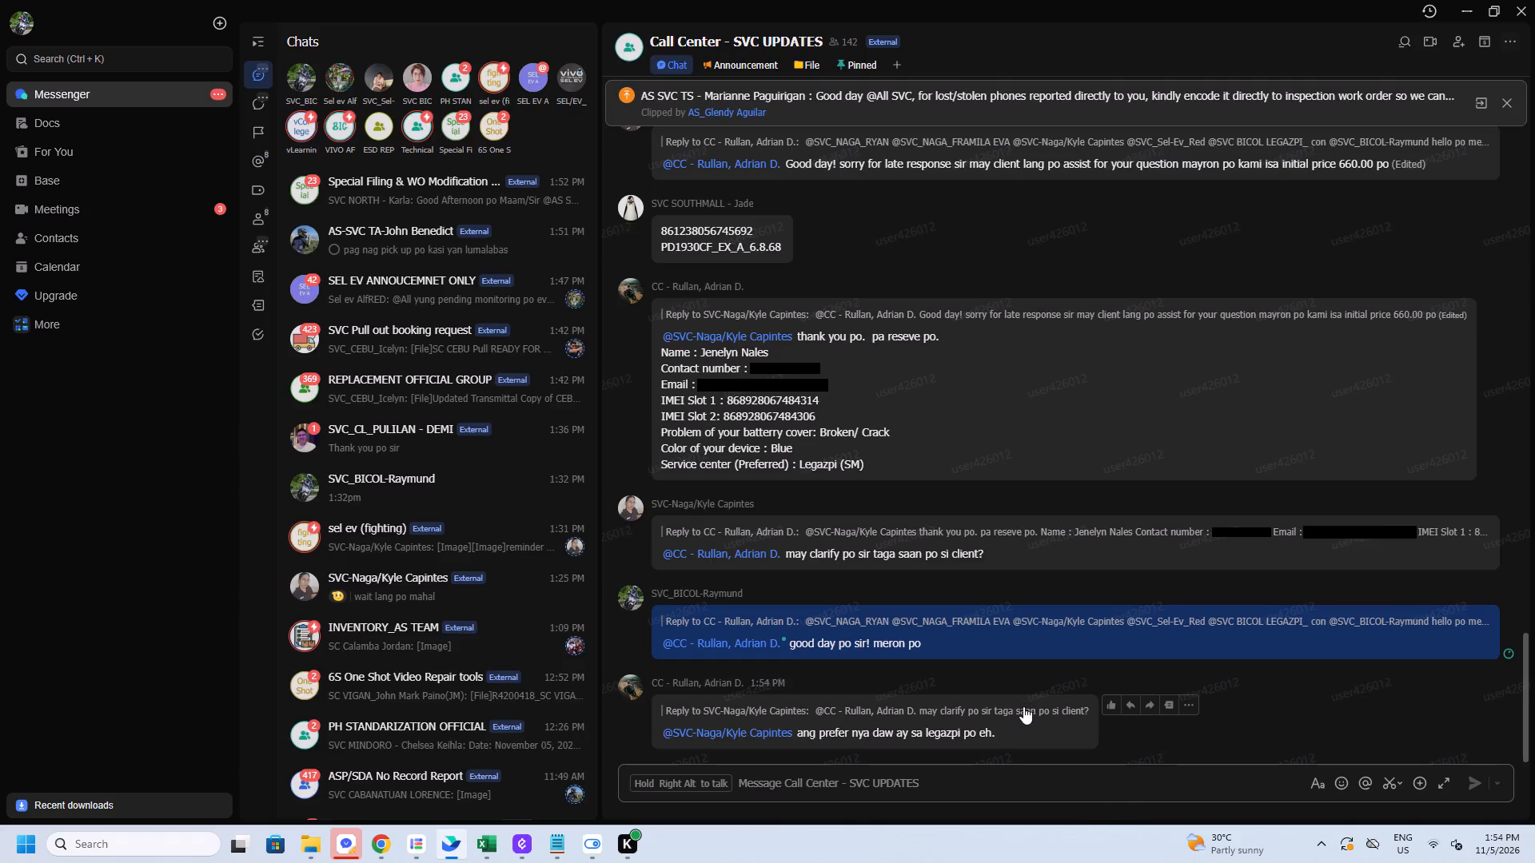
Open the battery cover inquiry's reply thread and review the client's reservation request and preferred service center discussion.
click(980, 533)
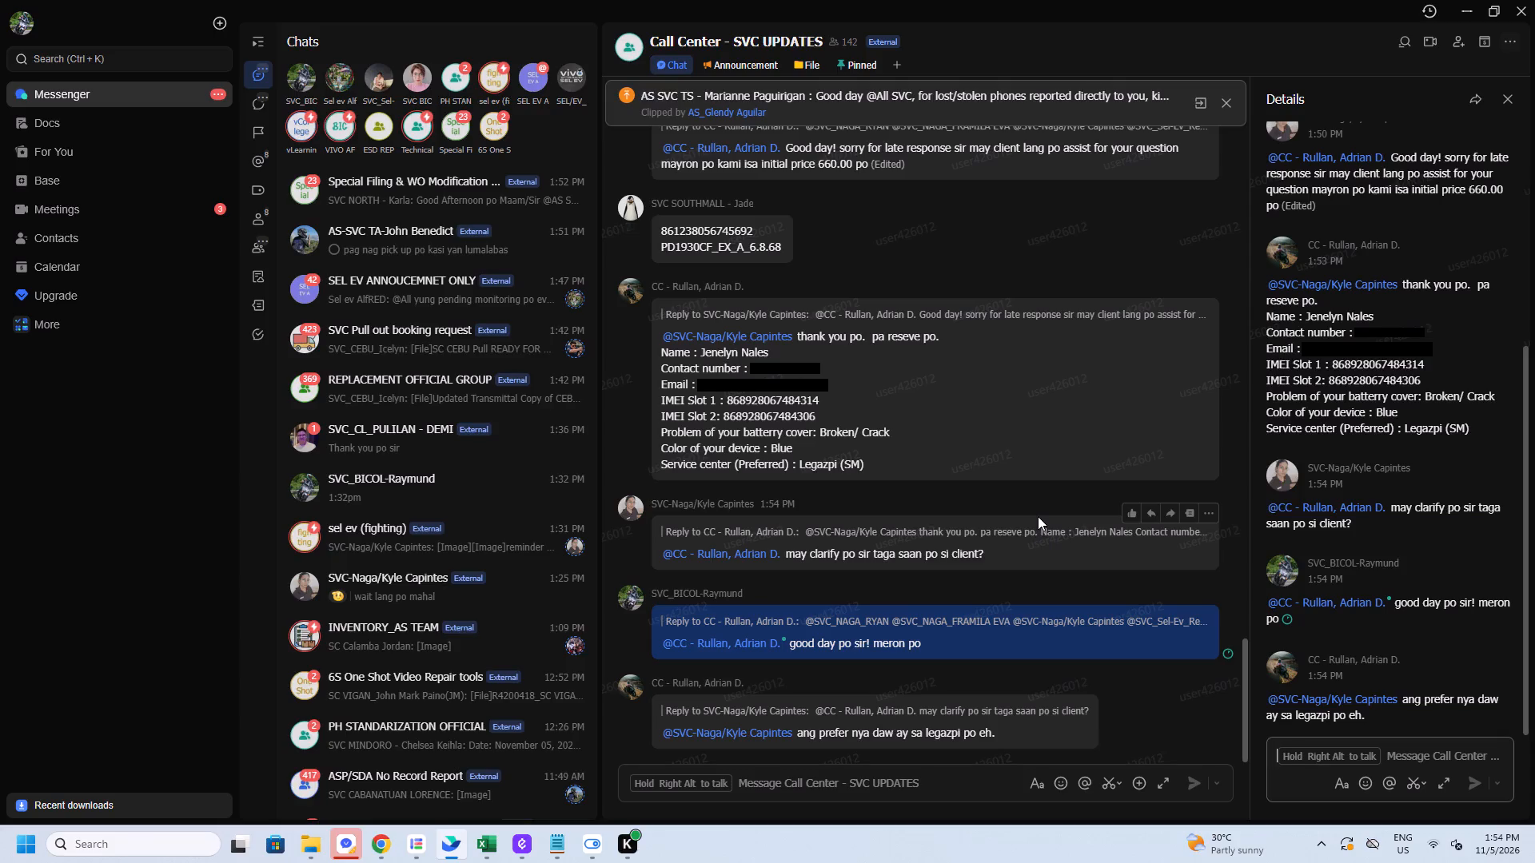
scroll(959, 630, down, 3)
click(637, 291)
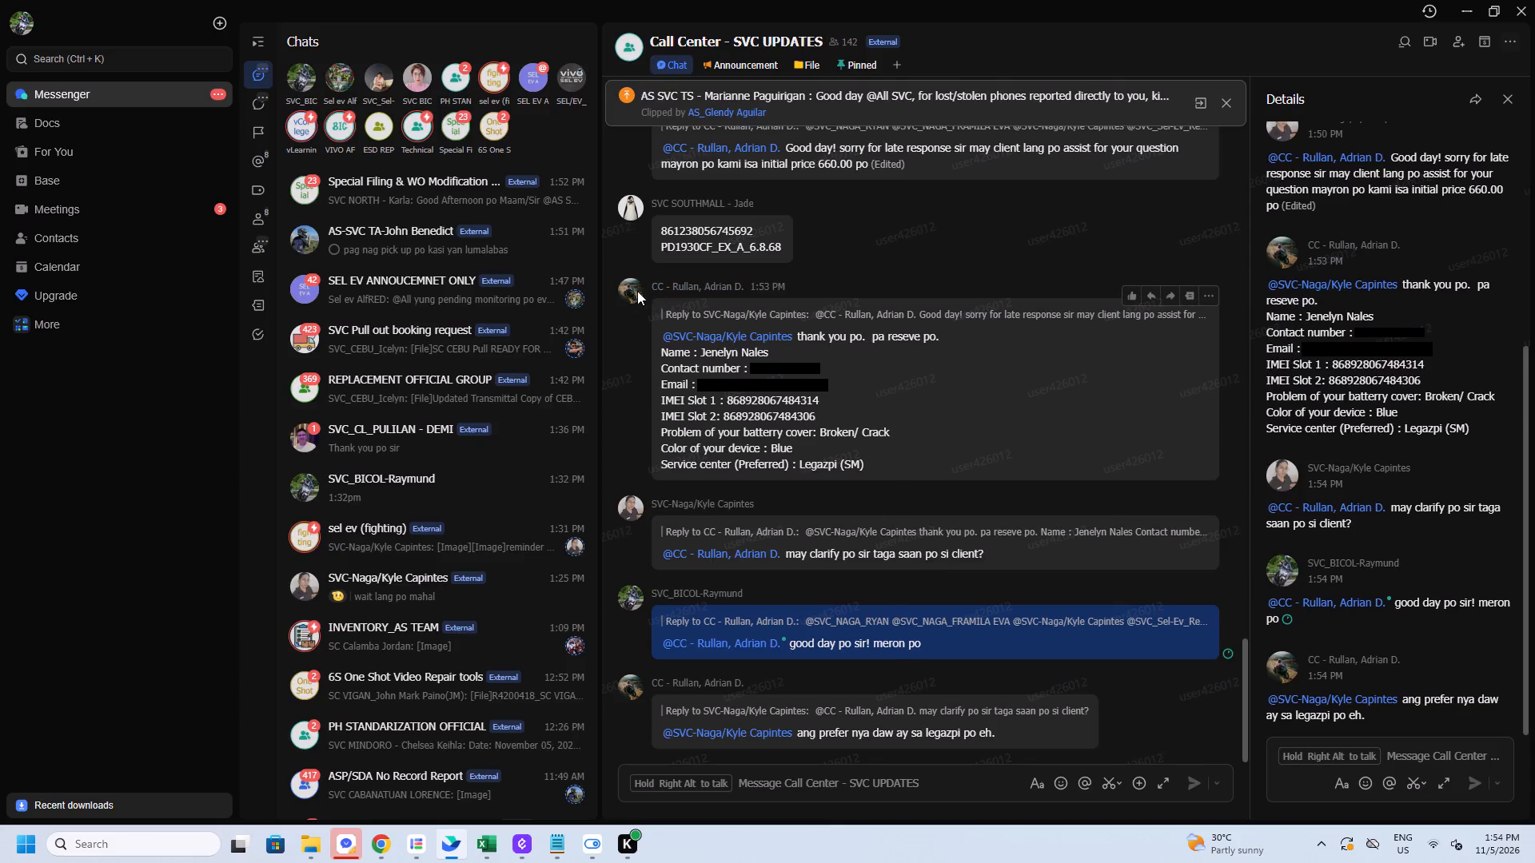
View the call center agent's profile picture at full size and close it.
click(676, 386)
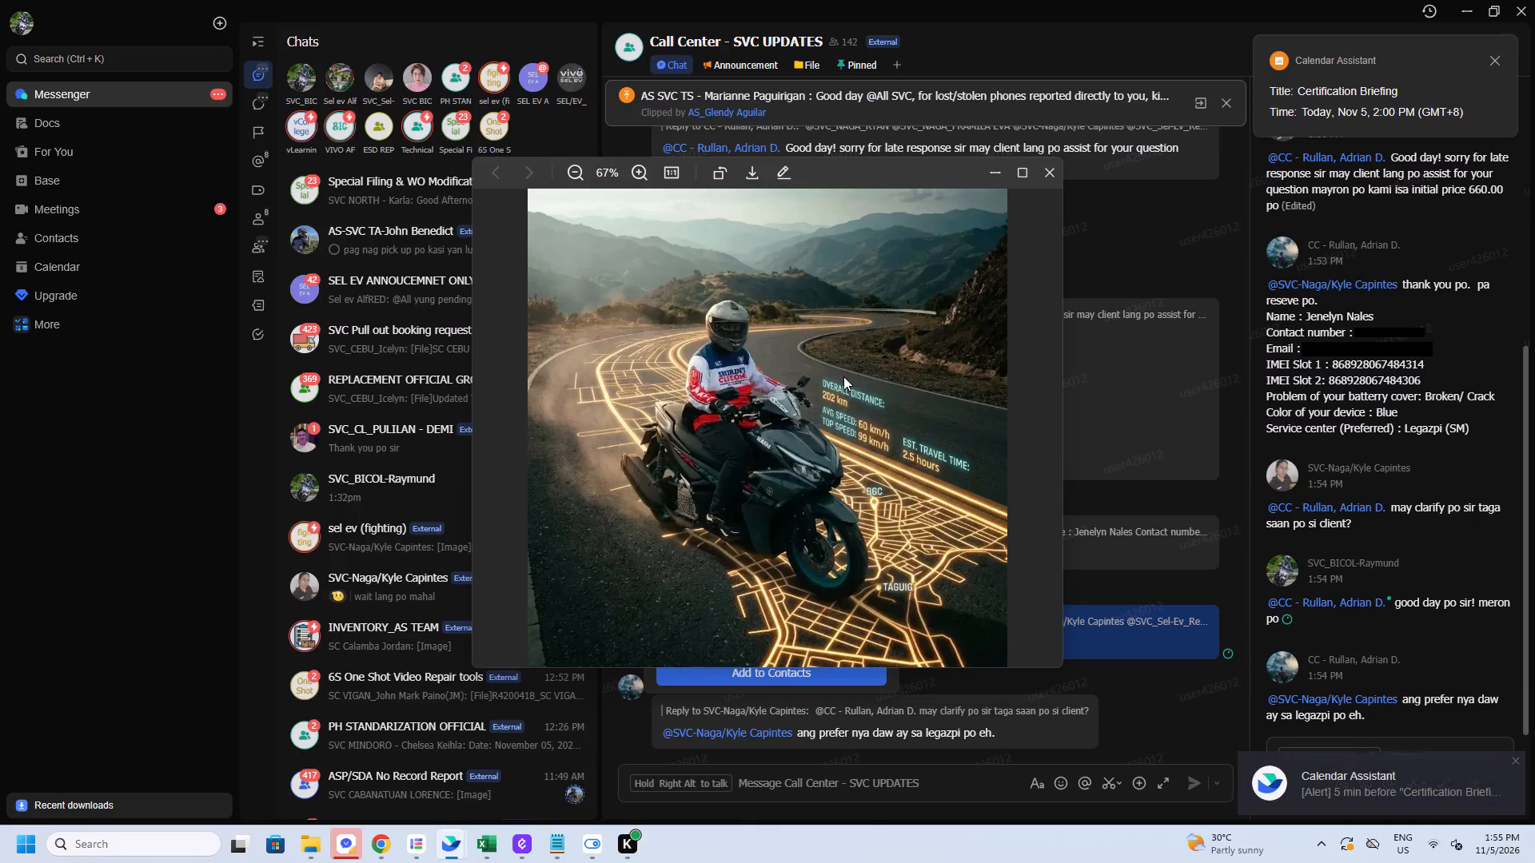
click(1051, 172)
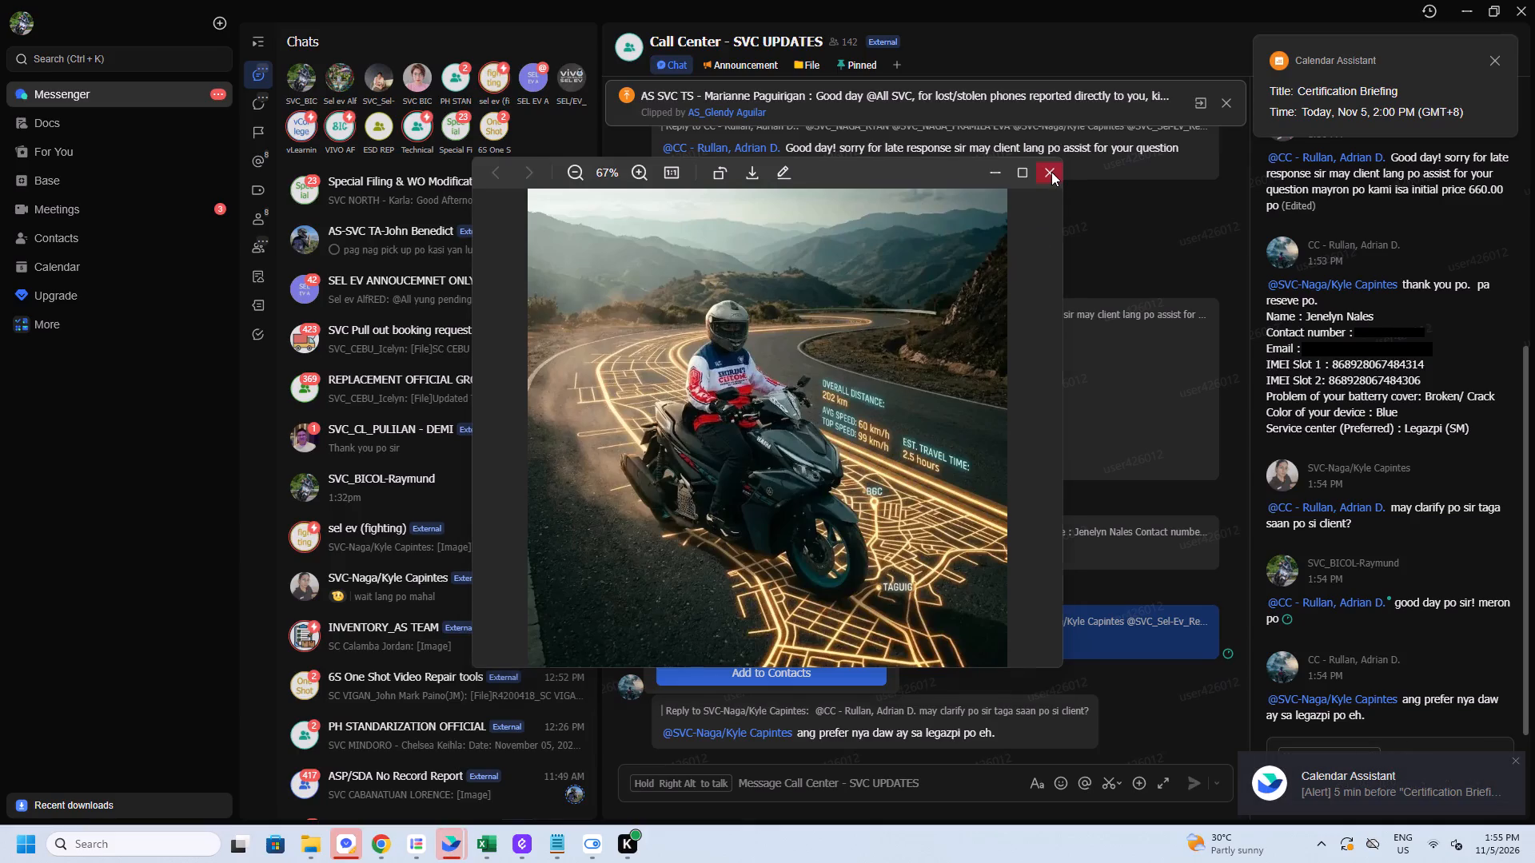
Check the Certification Briefing event's details from its calendar alert, and return to the Call Center - SVC UPDATES chat.
click(1366, 801)
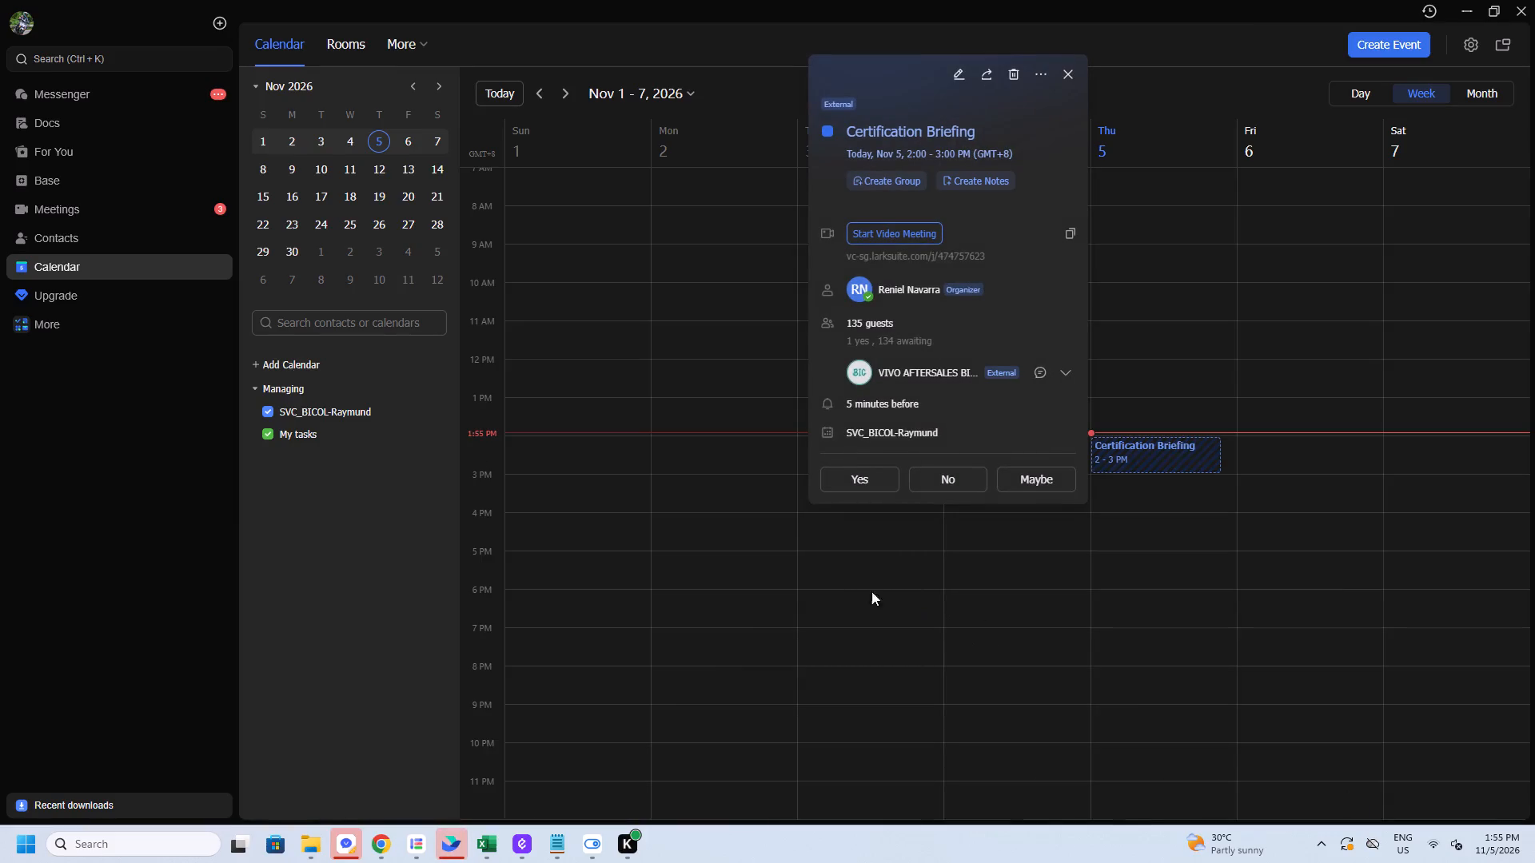
click(58, 87)
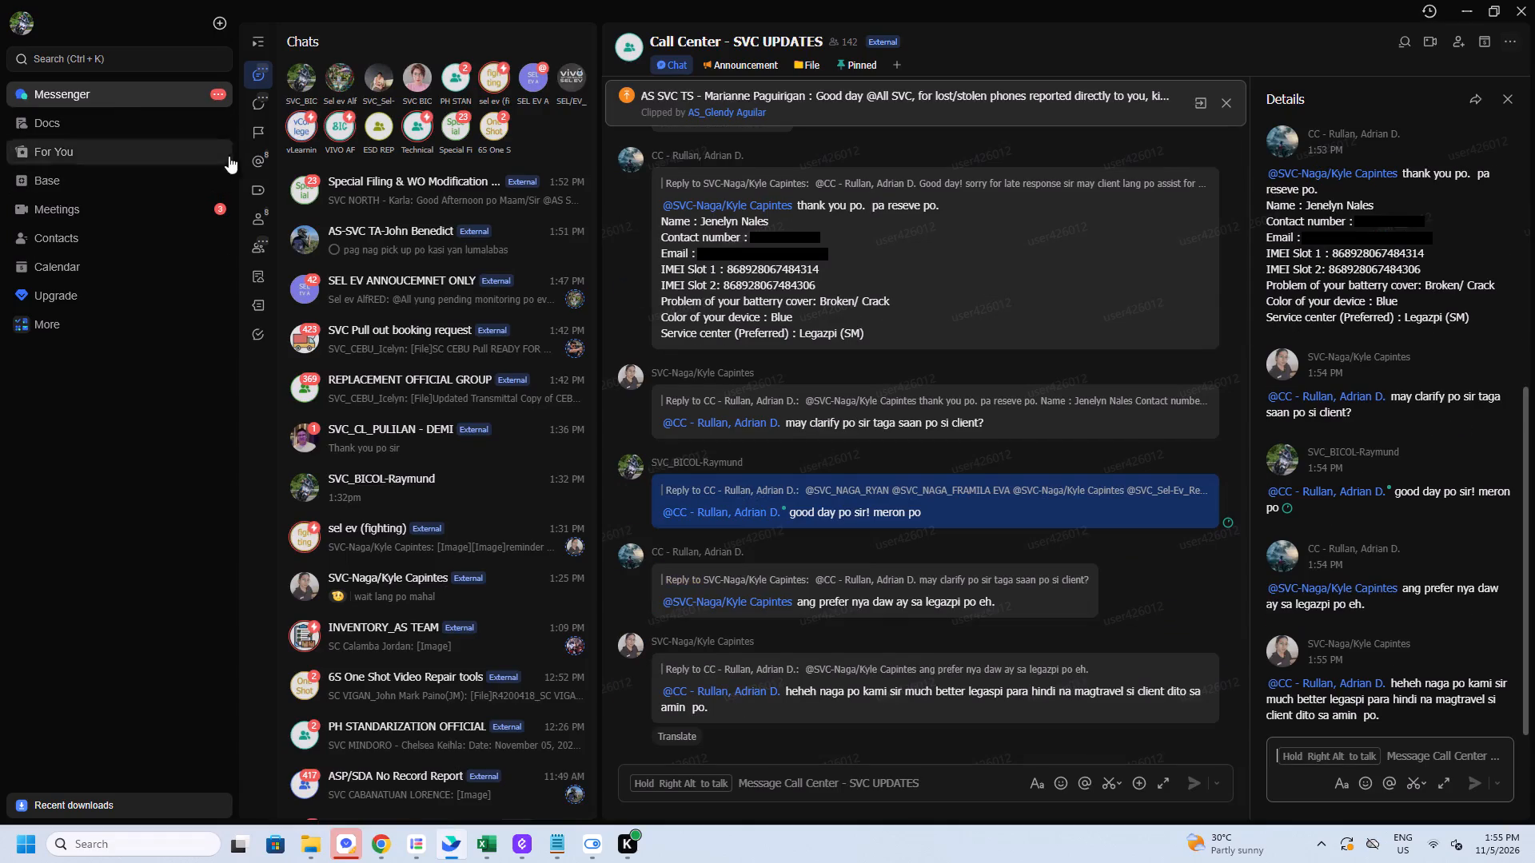
Read the latest replies about the client's preferred service center in the call center group chat.
scroll(642, 567, down, 2)
scroll(885, 607, down, 1)
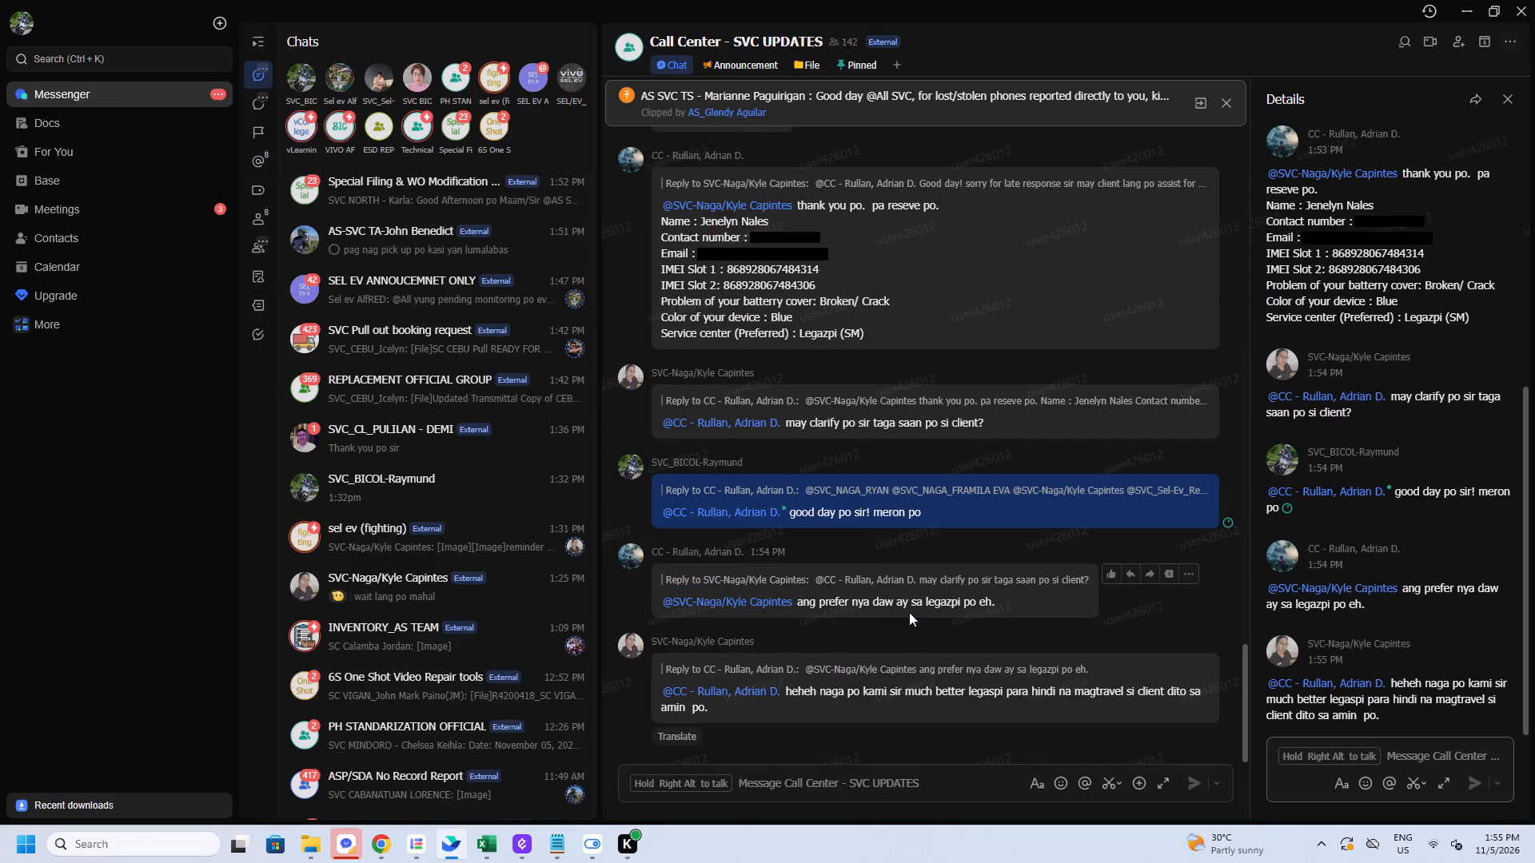
scroll(916, 555, down, 1)
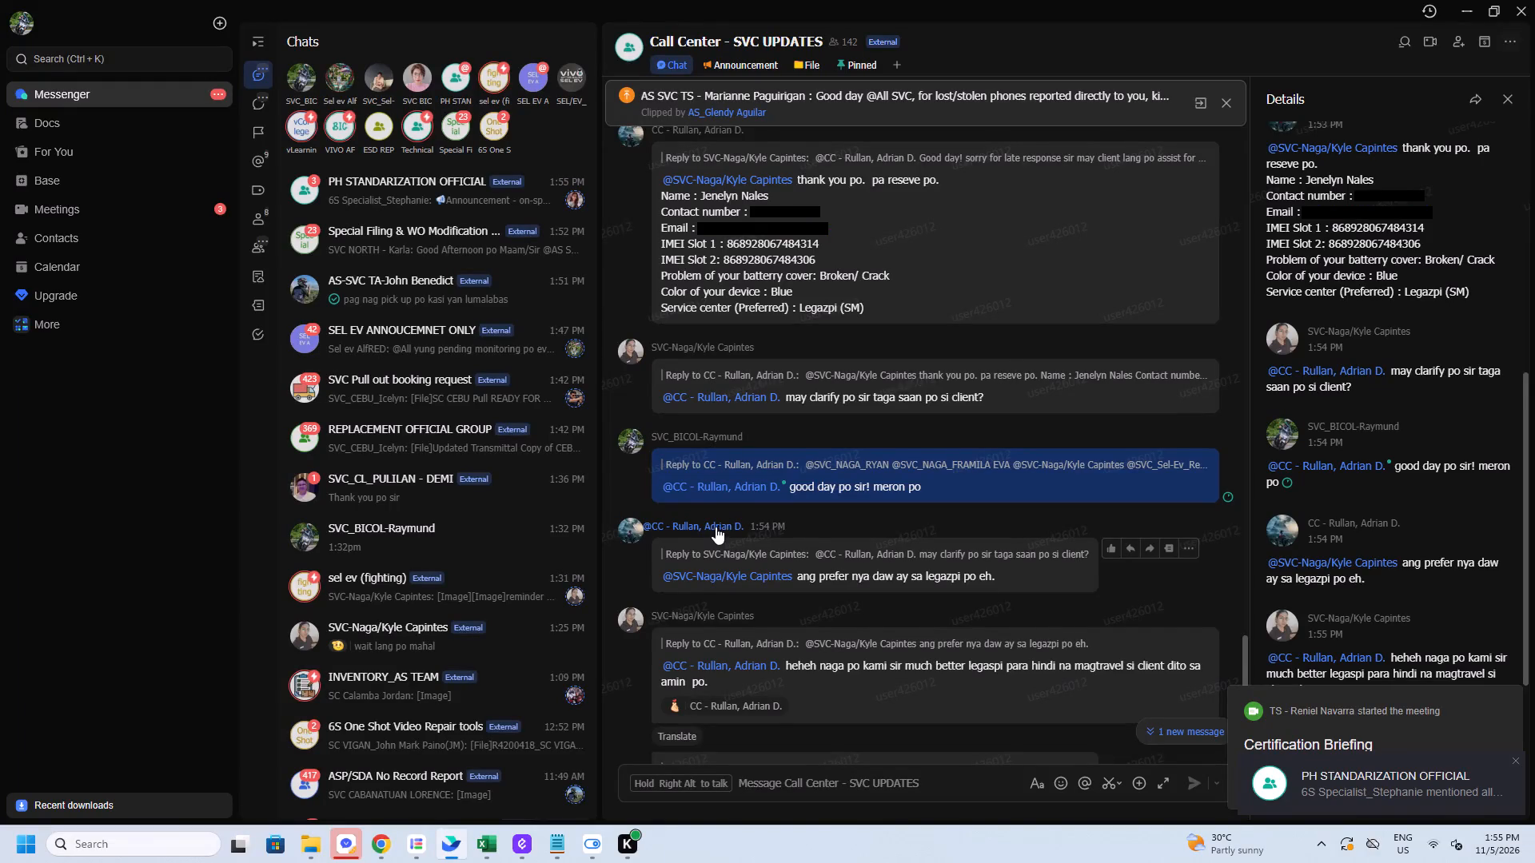
Join the Certification Briefing video meeting from its start notification.
click(1374, 708)
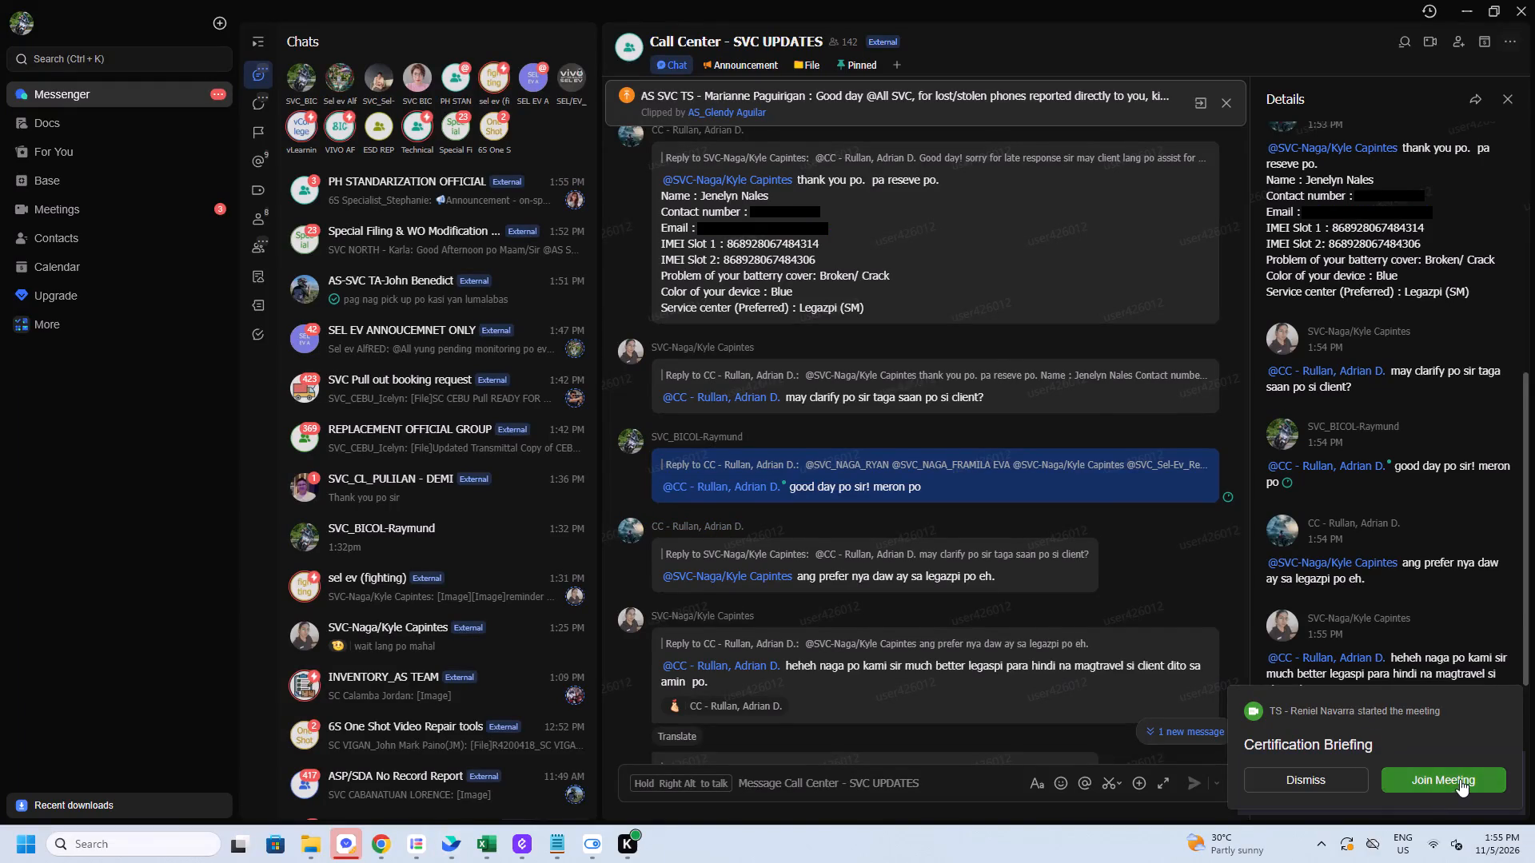
click(1460, 779)
click(1004, 629)
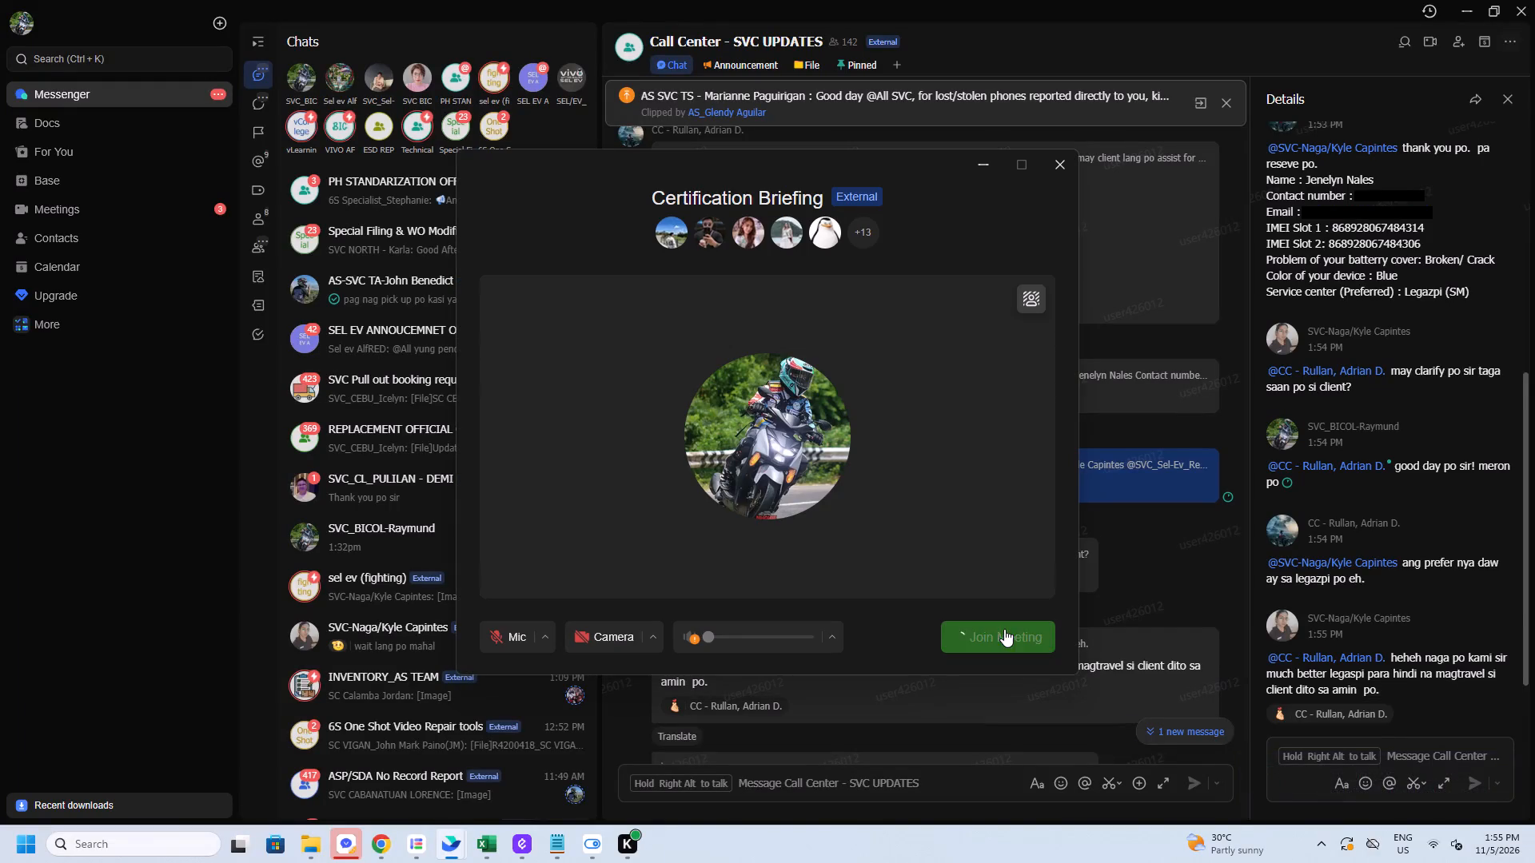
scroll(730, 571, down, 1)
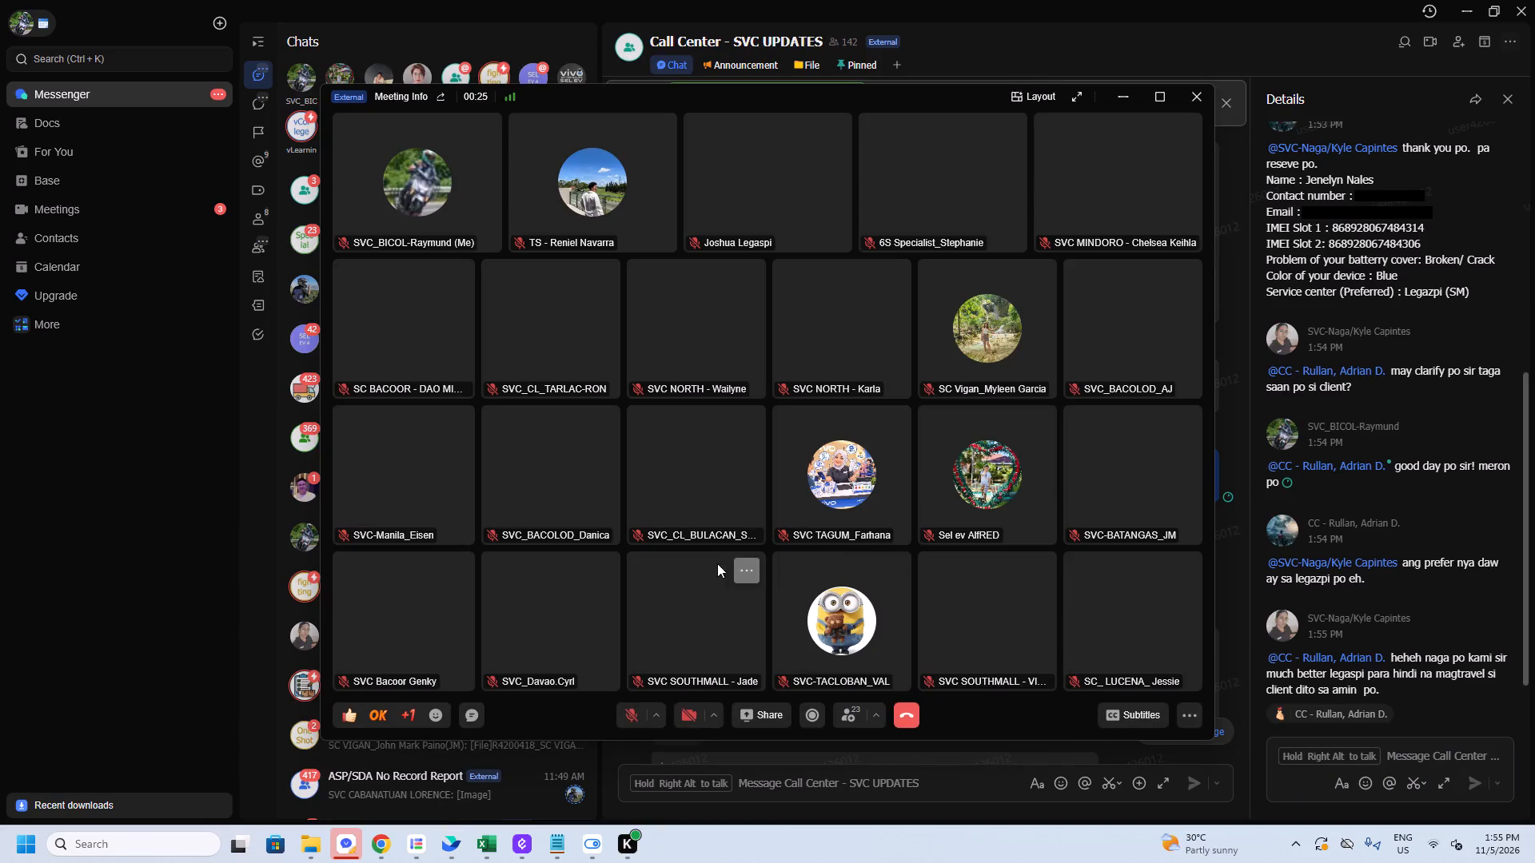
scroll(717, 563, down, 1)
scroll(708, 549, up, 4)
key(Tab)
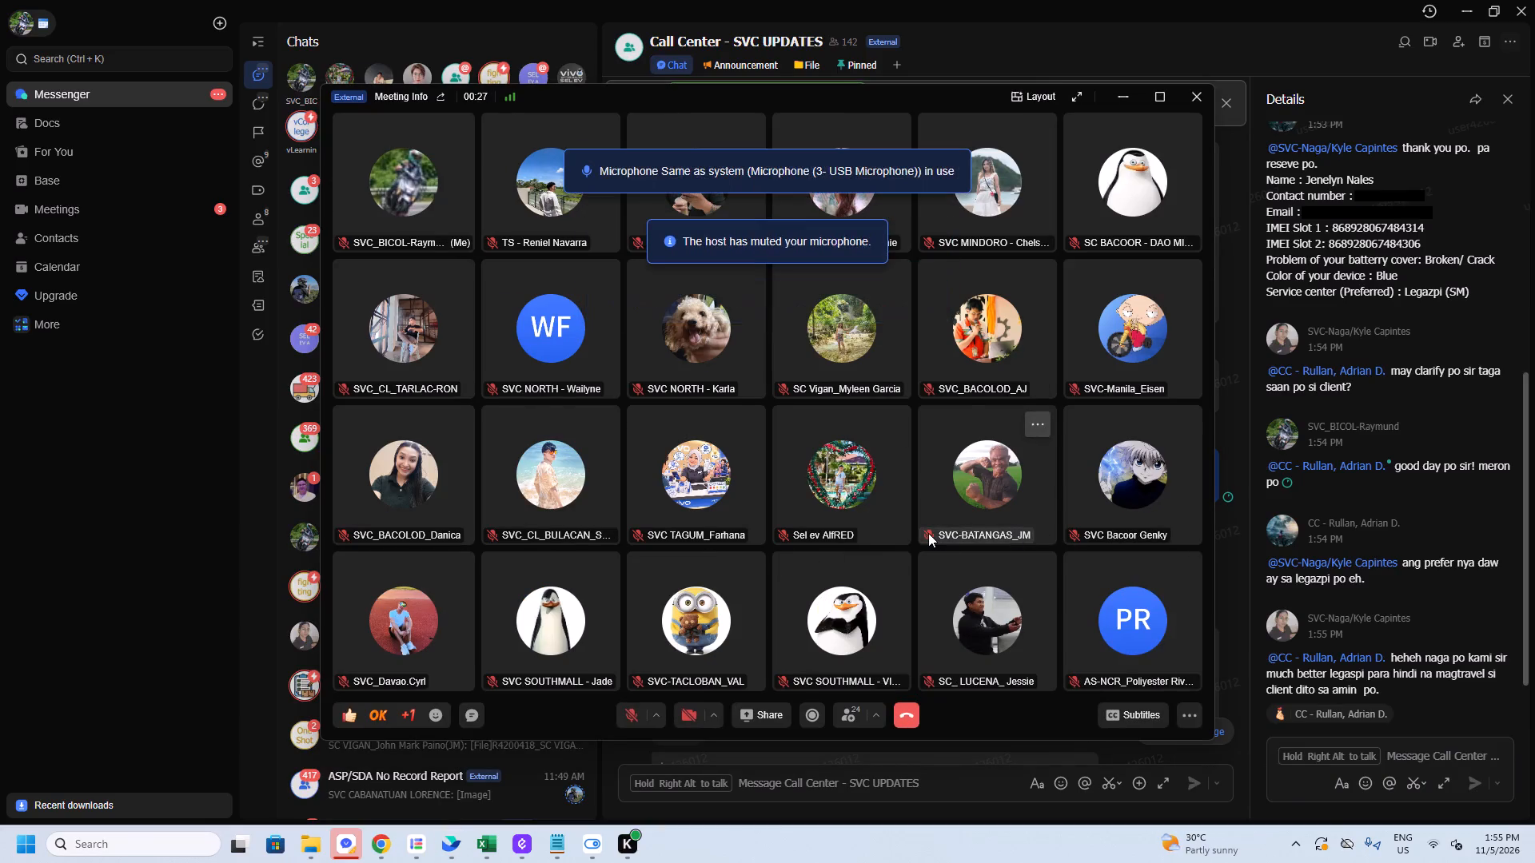
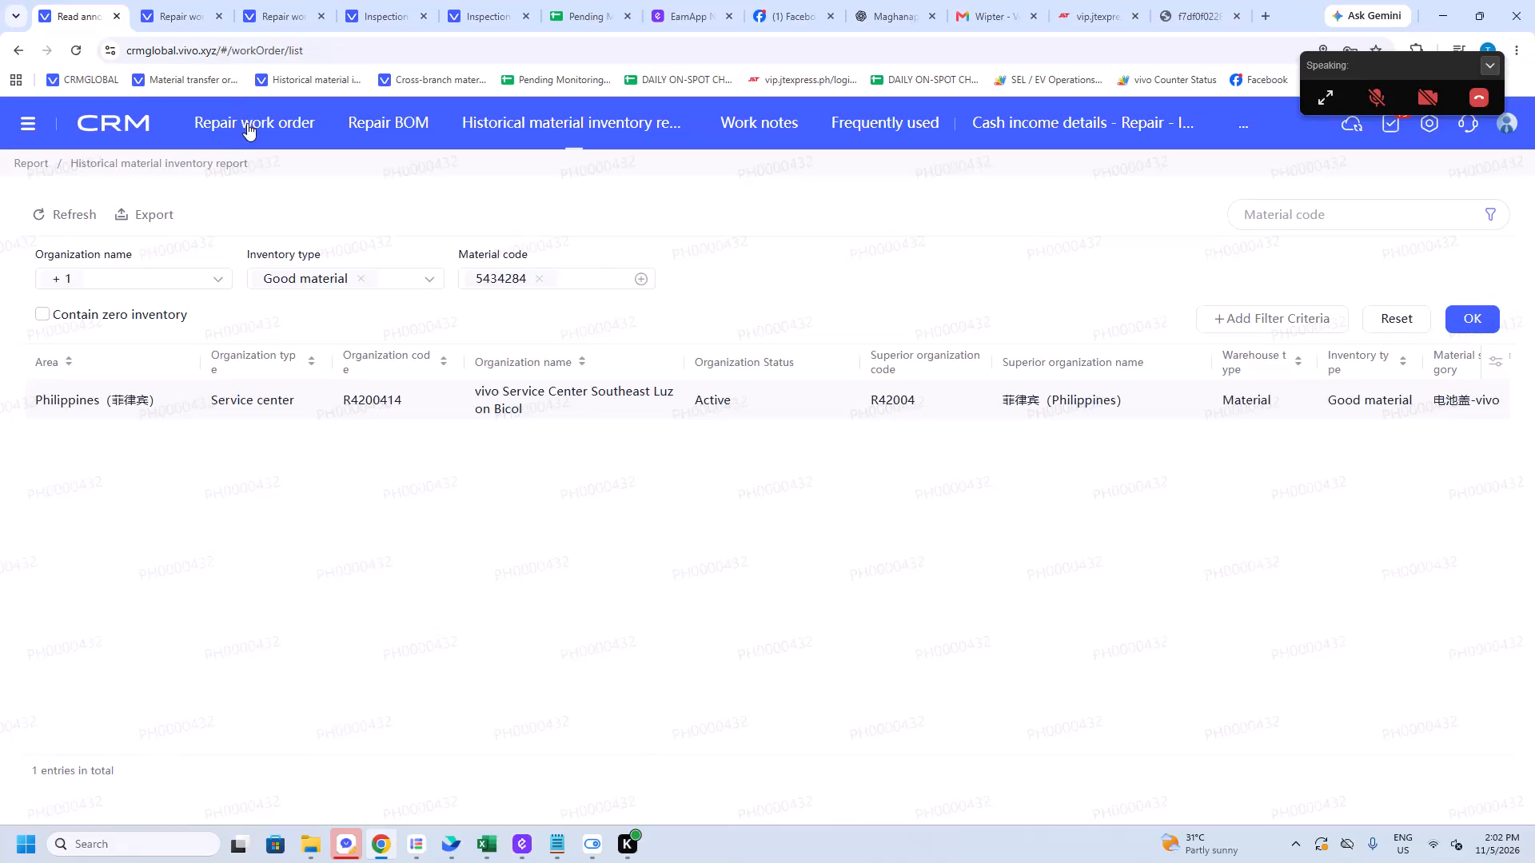
click(433, 134)
click(439, 119)
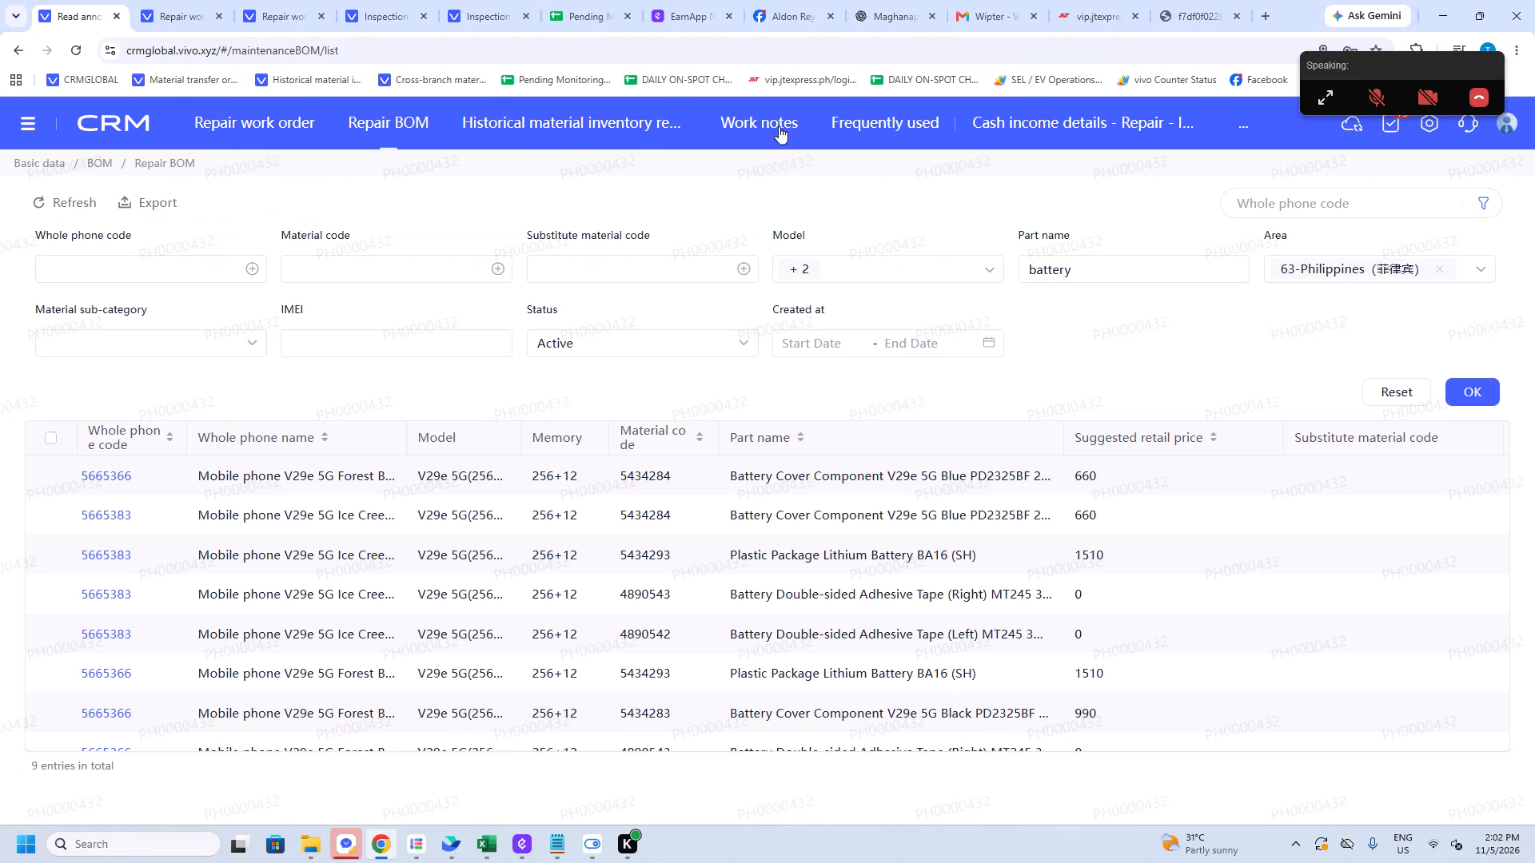
click(1390, 127)
click(1403, 160)
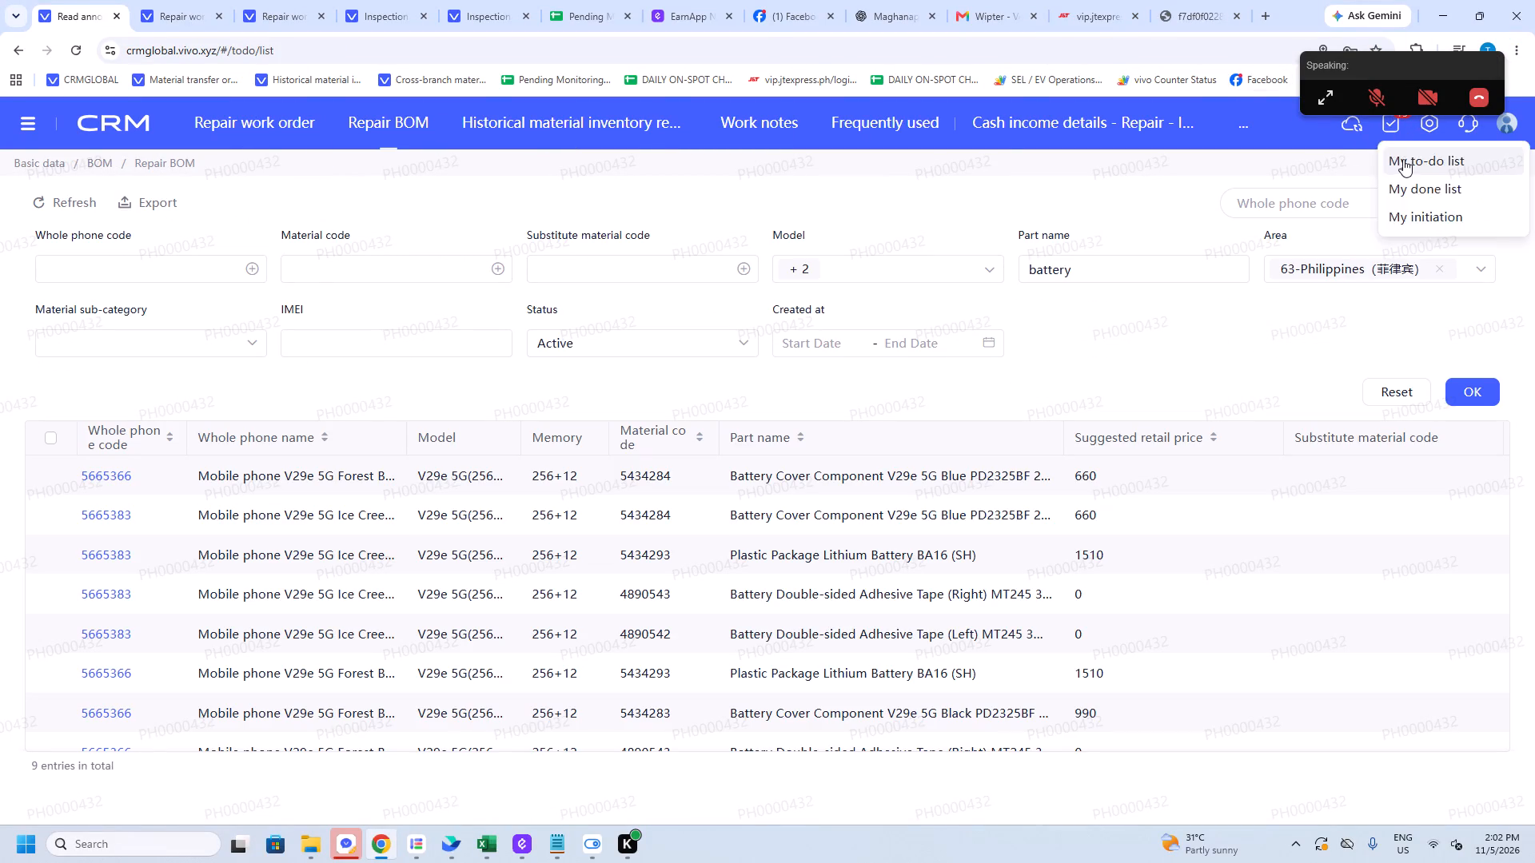
triple_click(1334, 198)
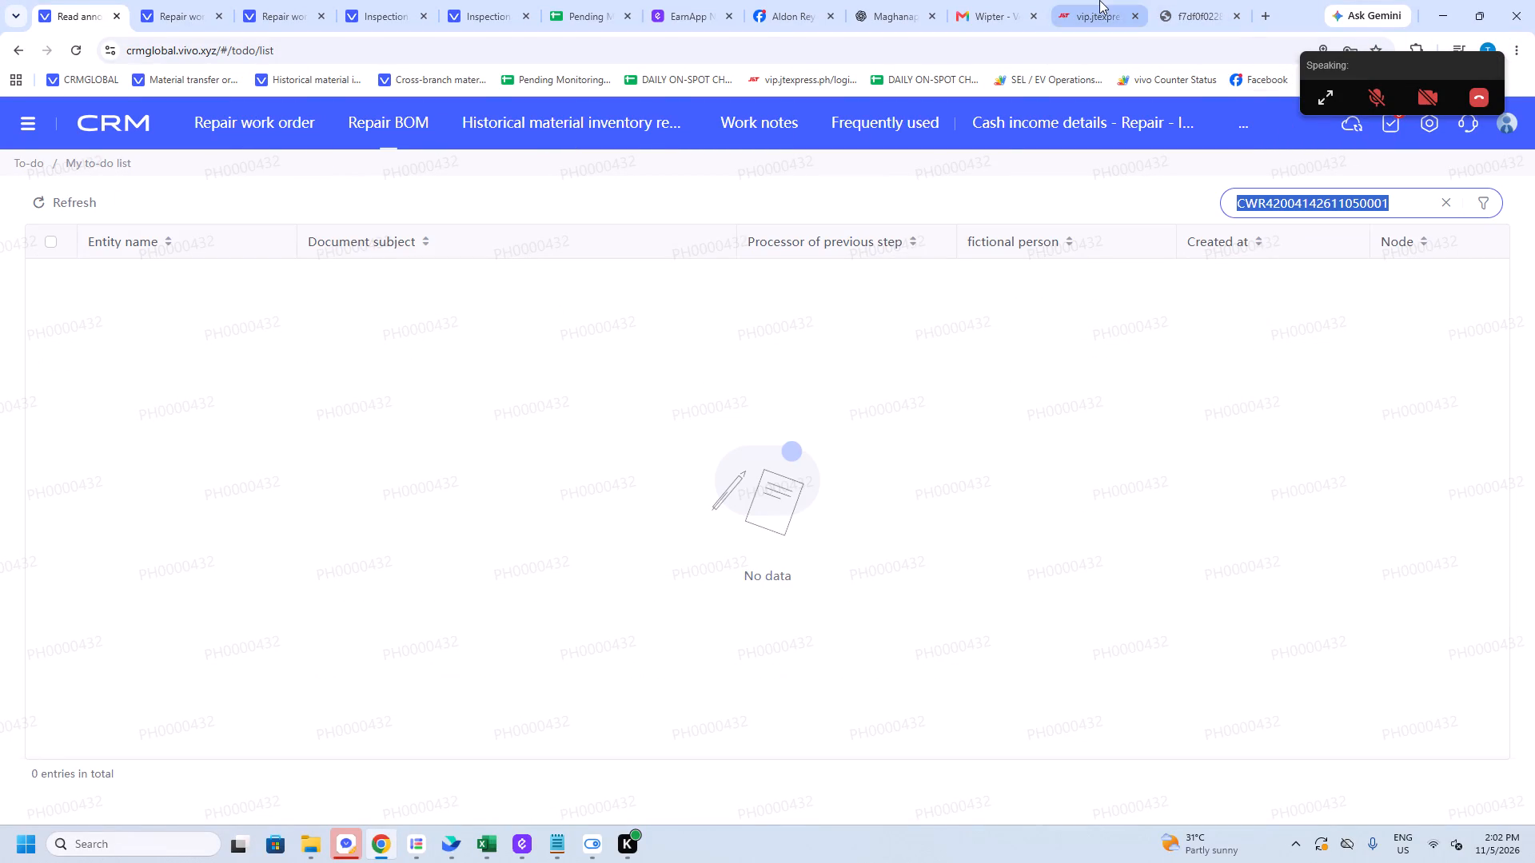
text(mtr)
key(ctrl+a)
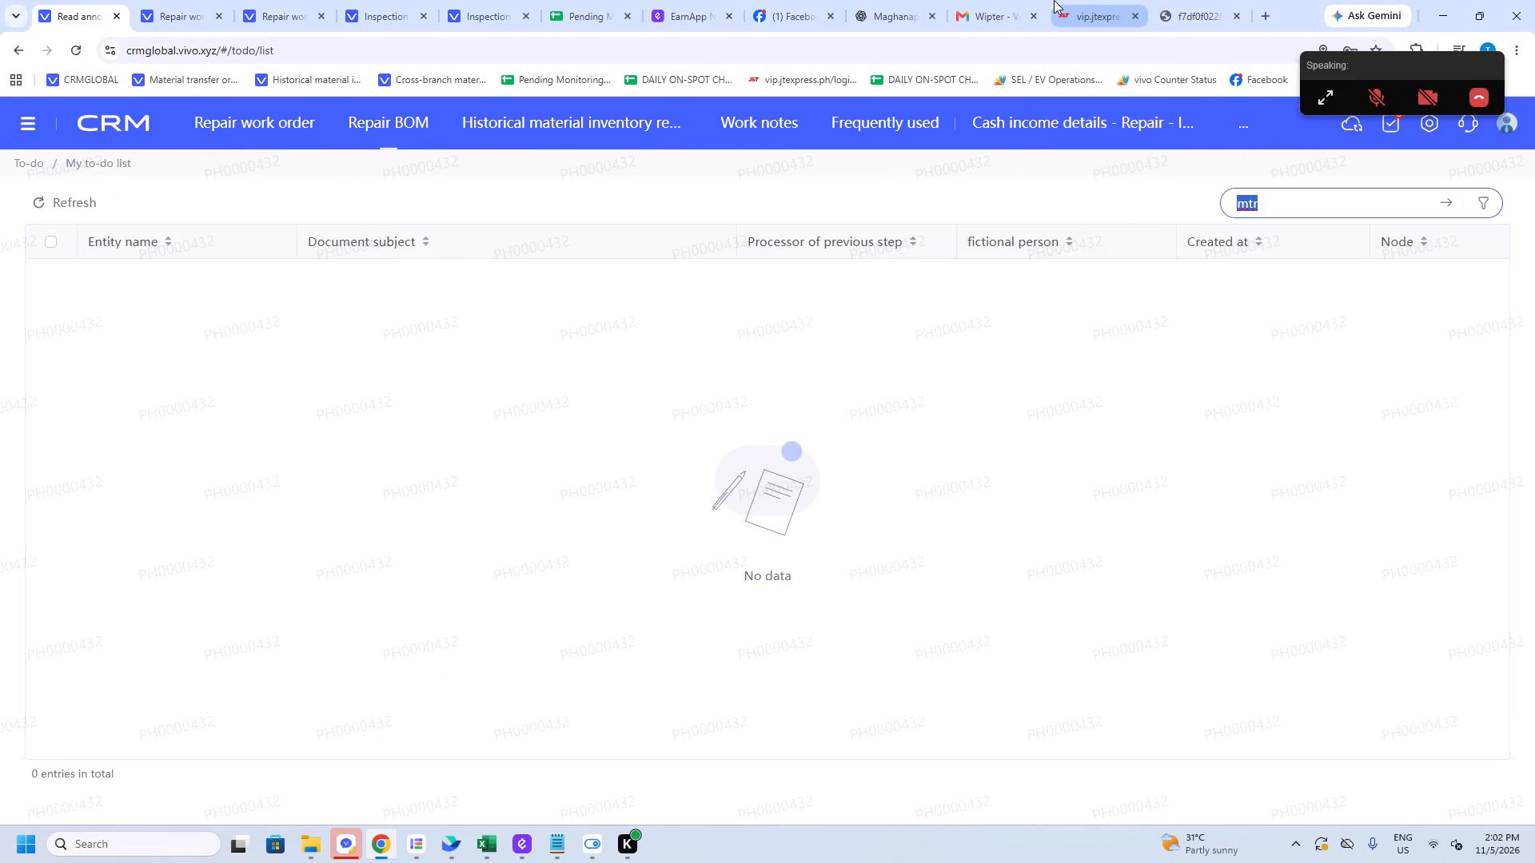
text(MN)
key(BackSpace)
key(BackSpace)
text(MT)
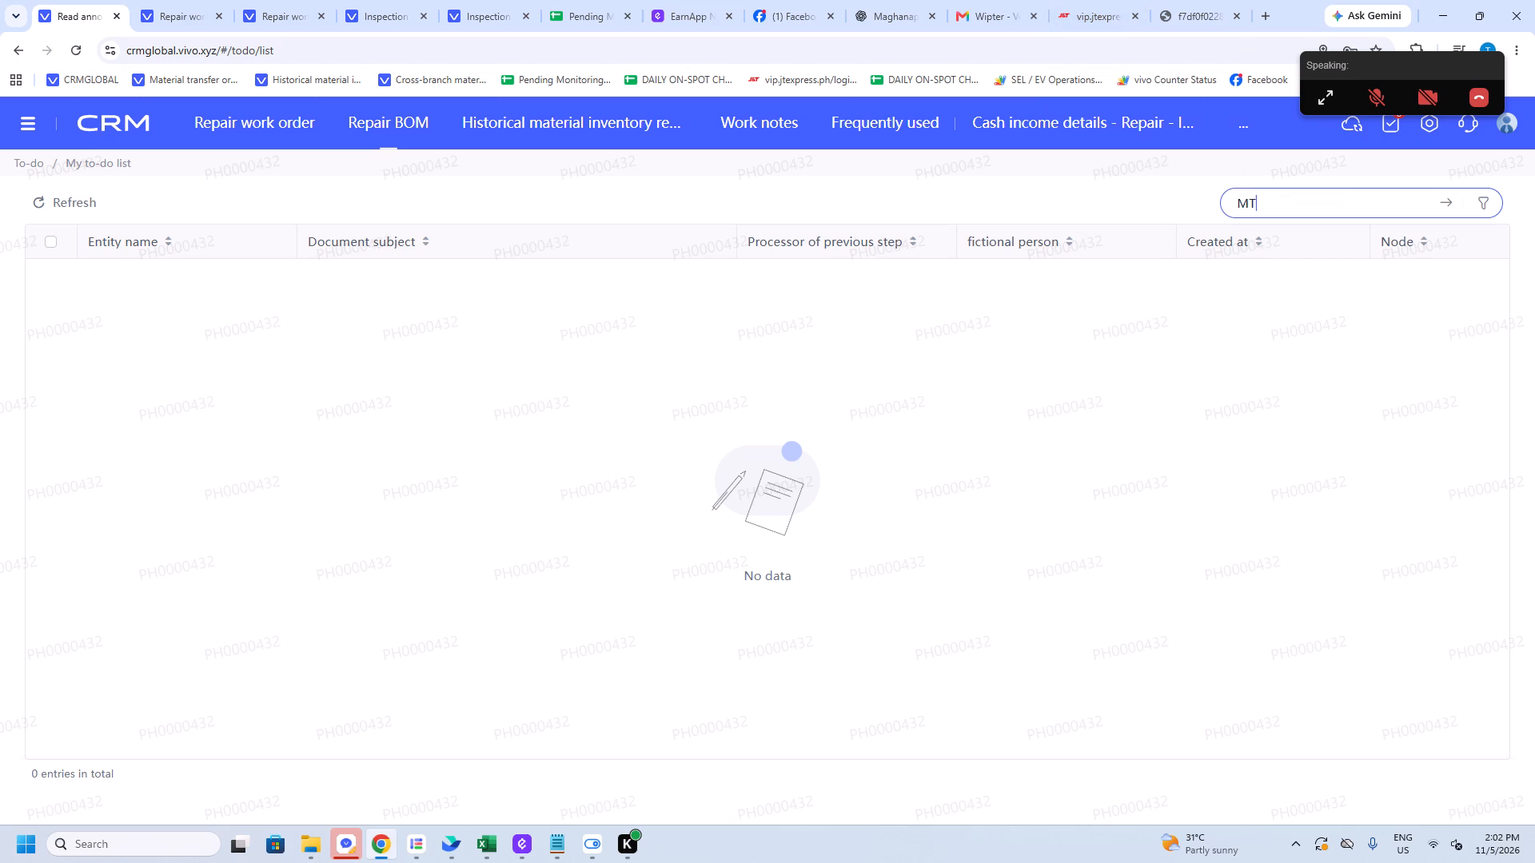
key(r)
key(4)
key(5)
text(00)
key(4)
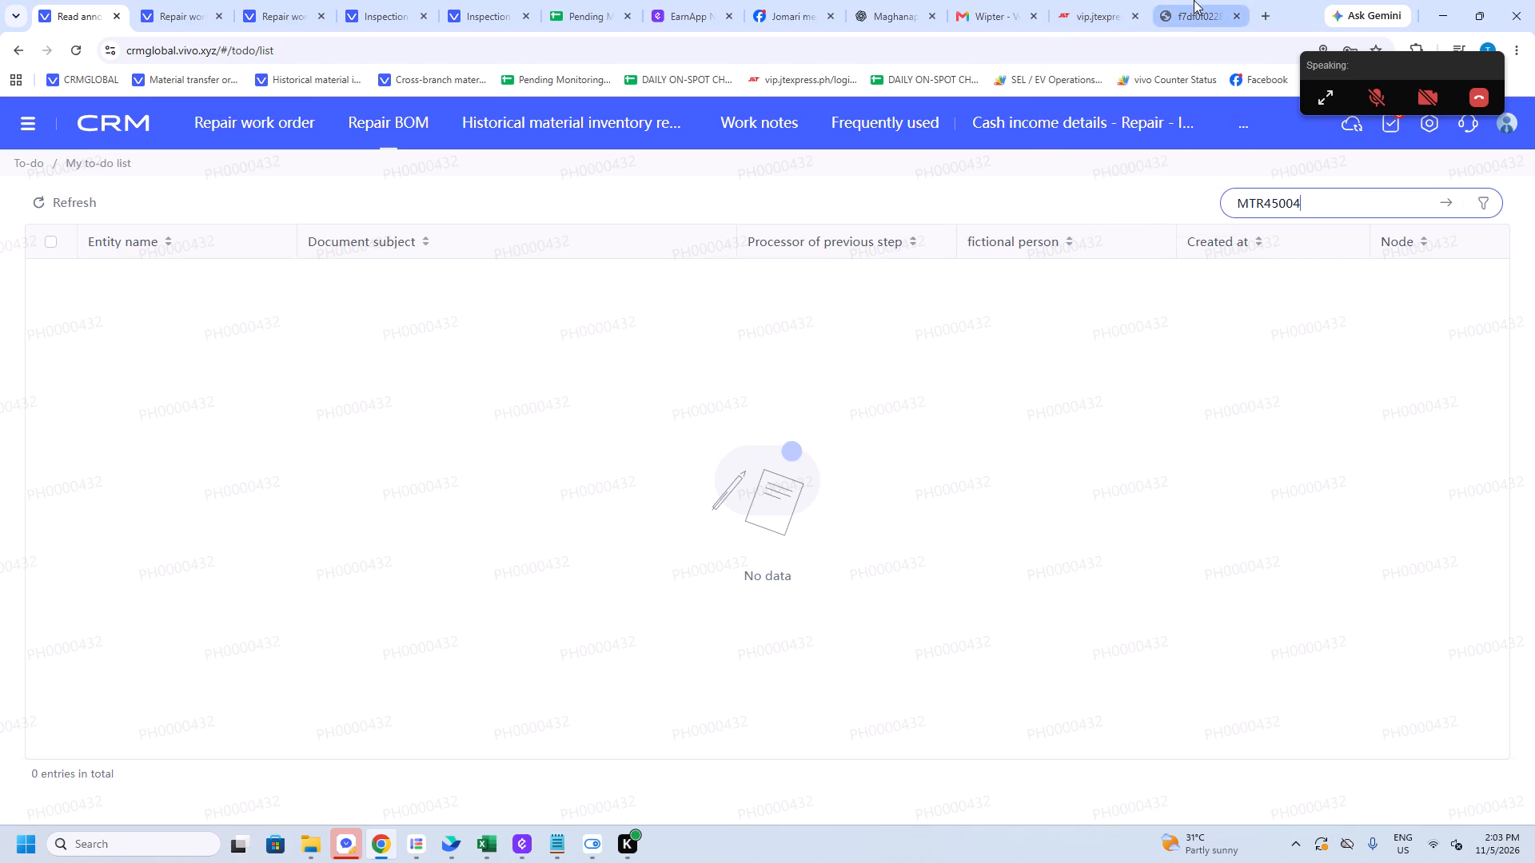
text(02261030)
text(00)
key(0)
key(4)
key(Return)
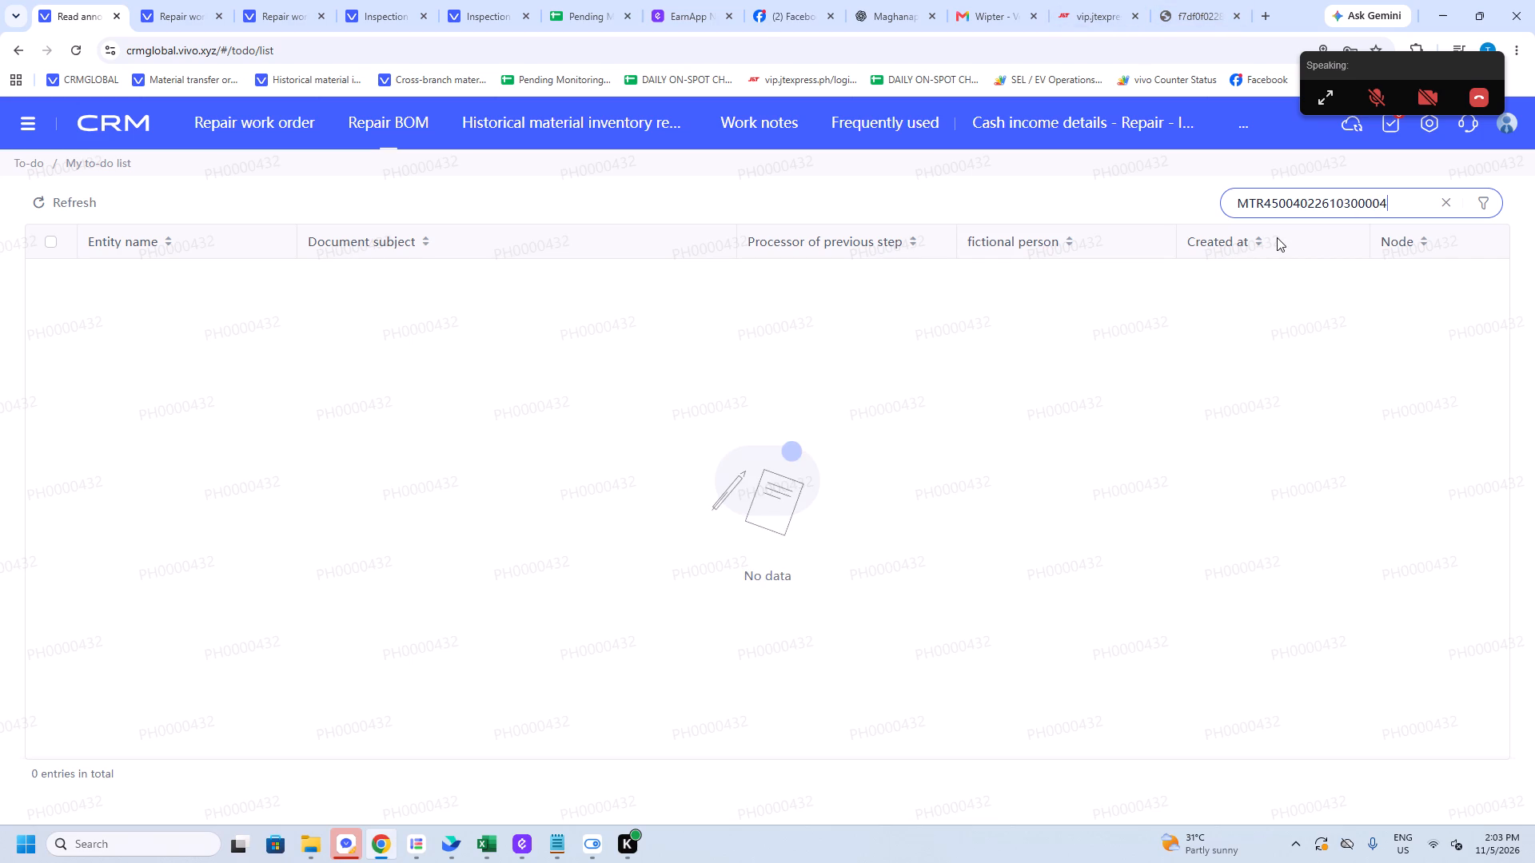
click(1278, 207)
key(BackSpace)
key(2)
key(Return)
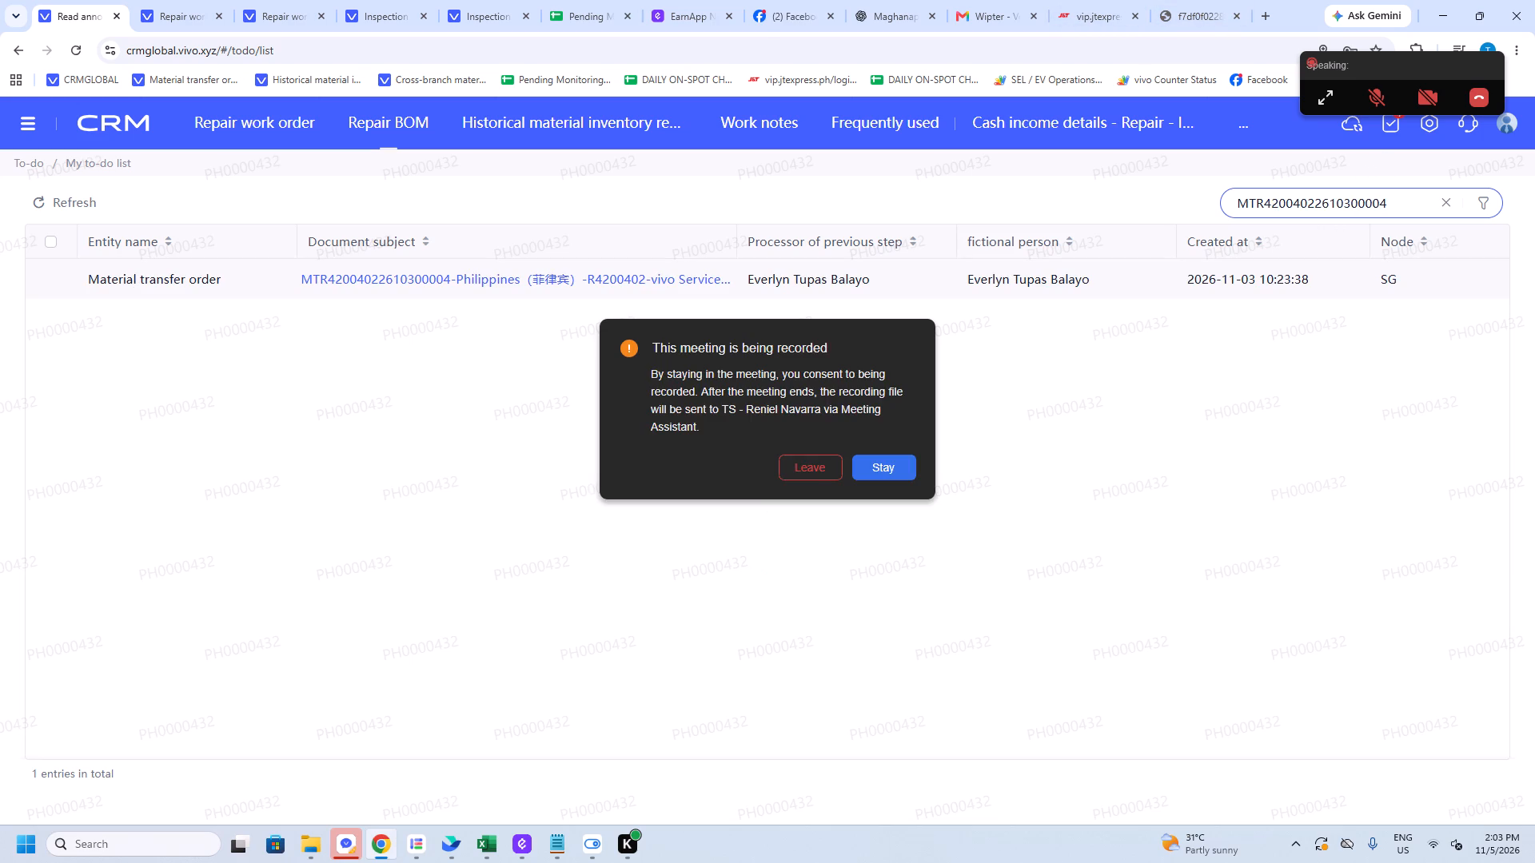
Agree to stay in the recorded Certification Briefing meeting.
click(899, 467)
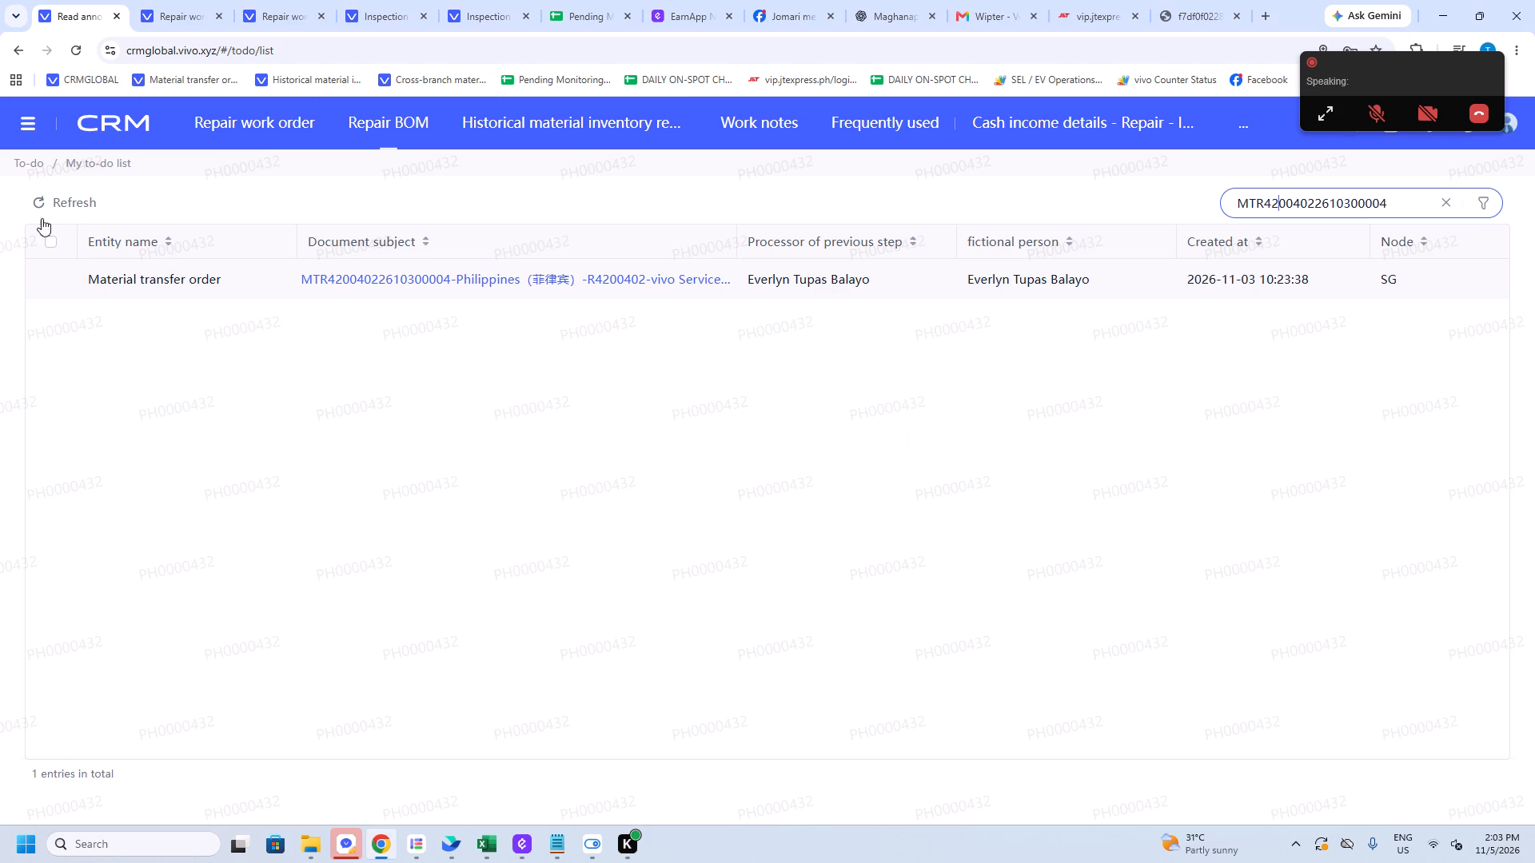
click(372, 277)
scroll(400, 342, down, 1)
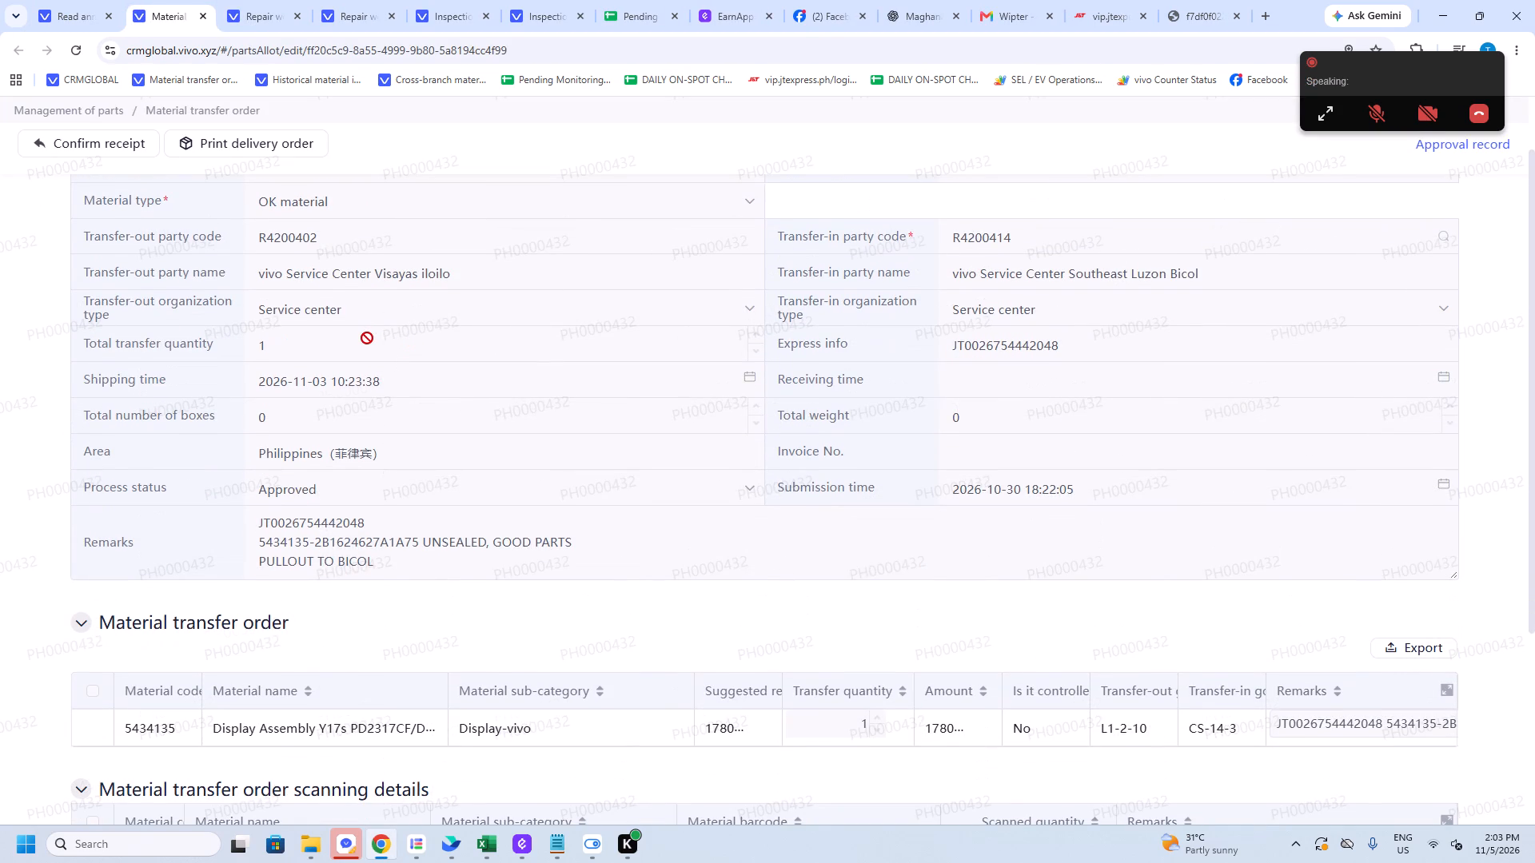
scroll(284, 336, down, 3)
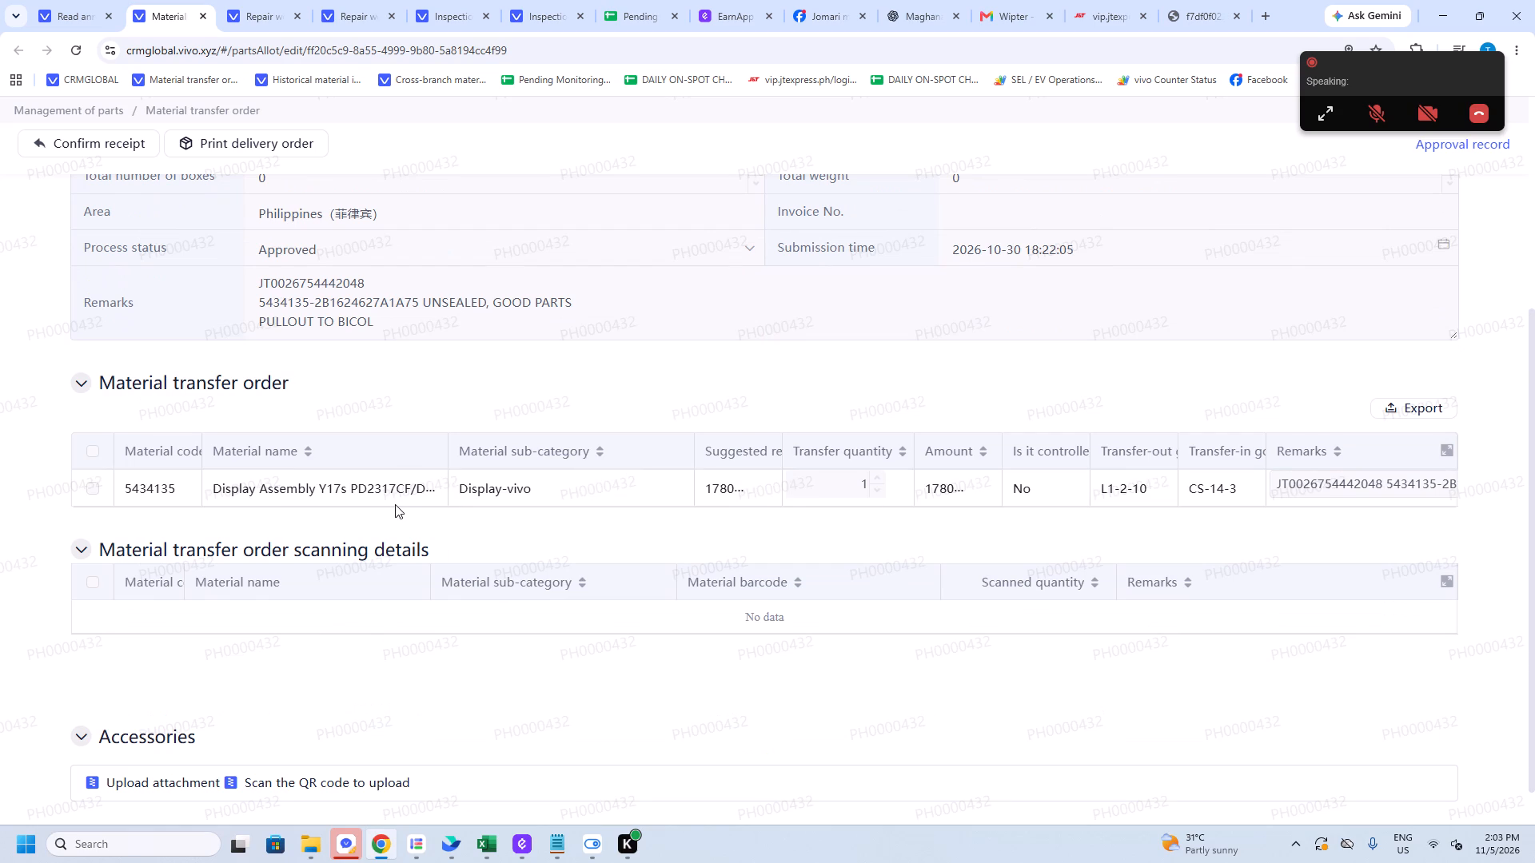
click(58, 137)
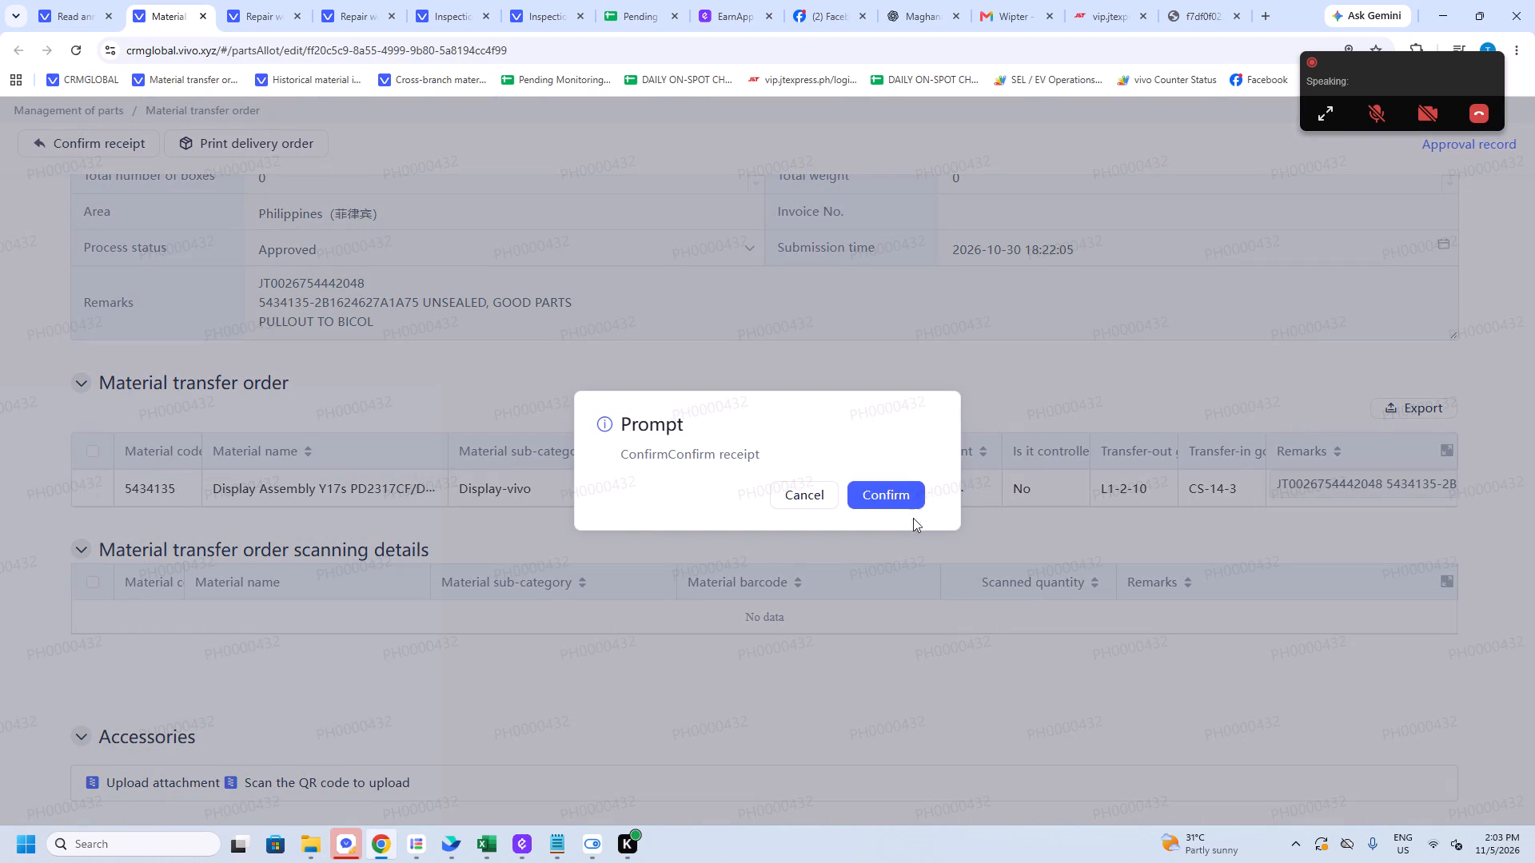
click(888, 491)
scroll(836, 544, up, 8)
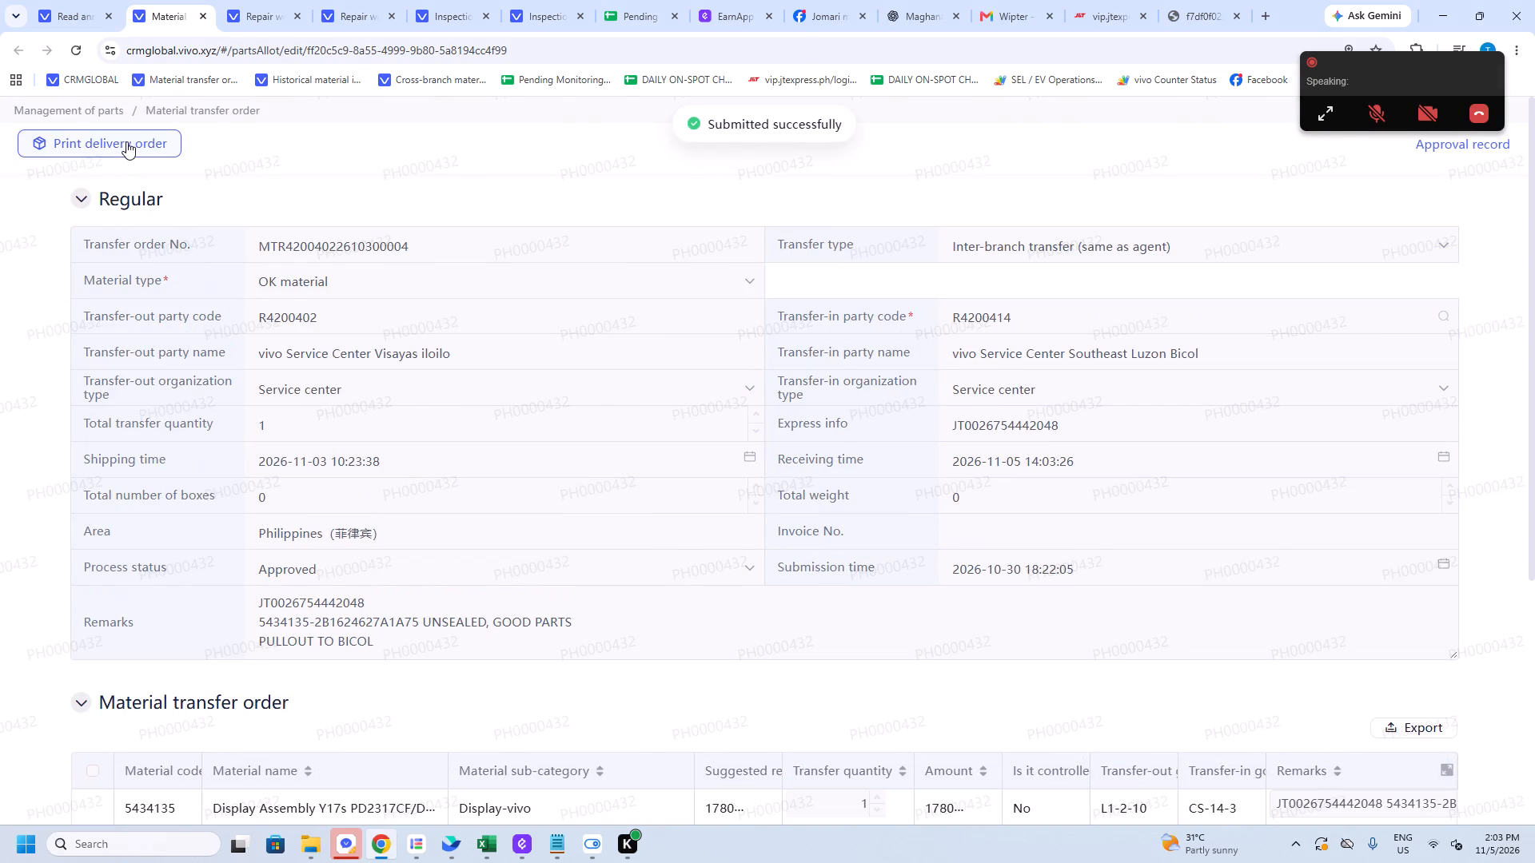
key(ctrl+w)
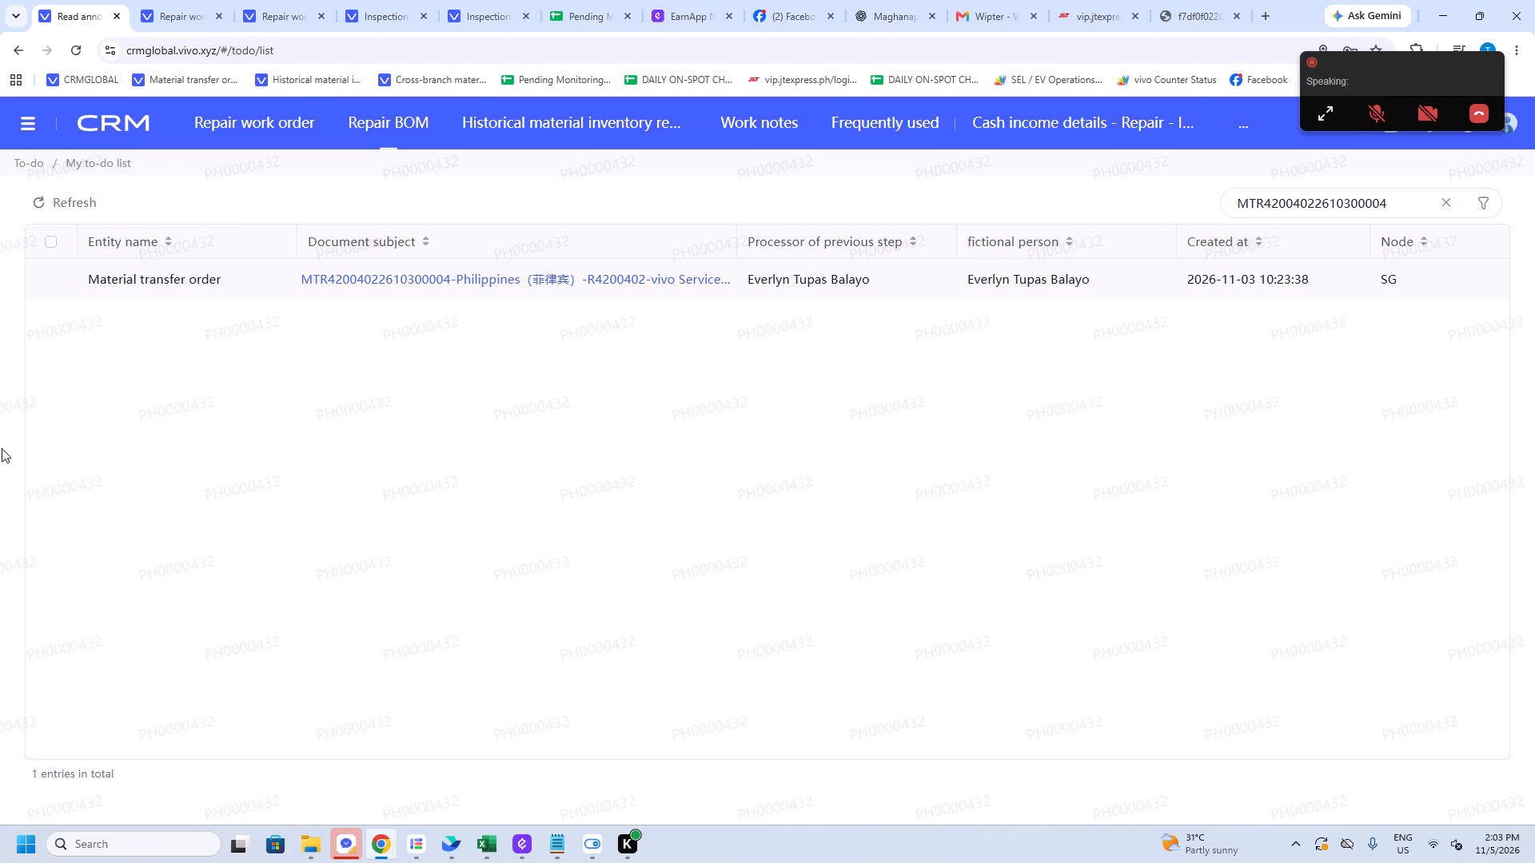
double_click(1283, 191)
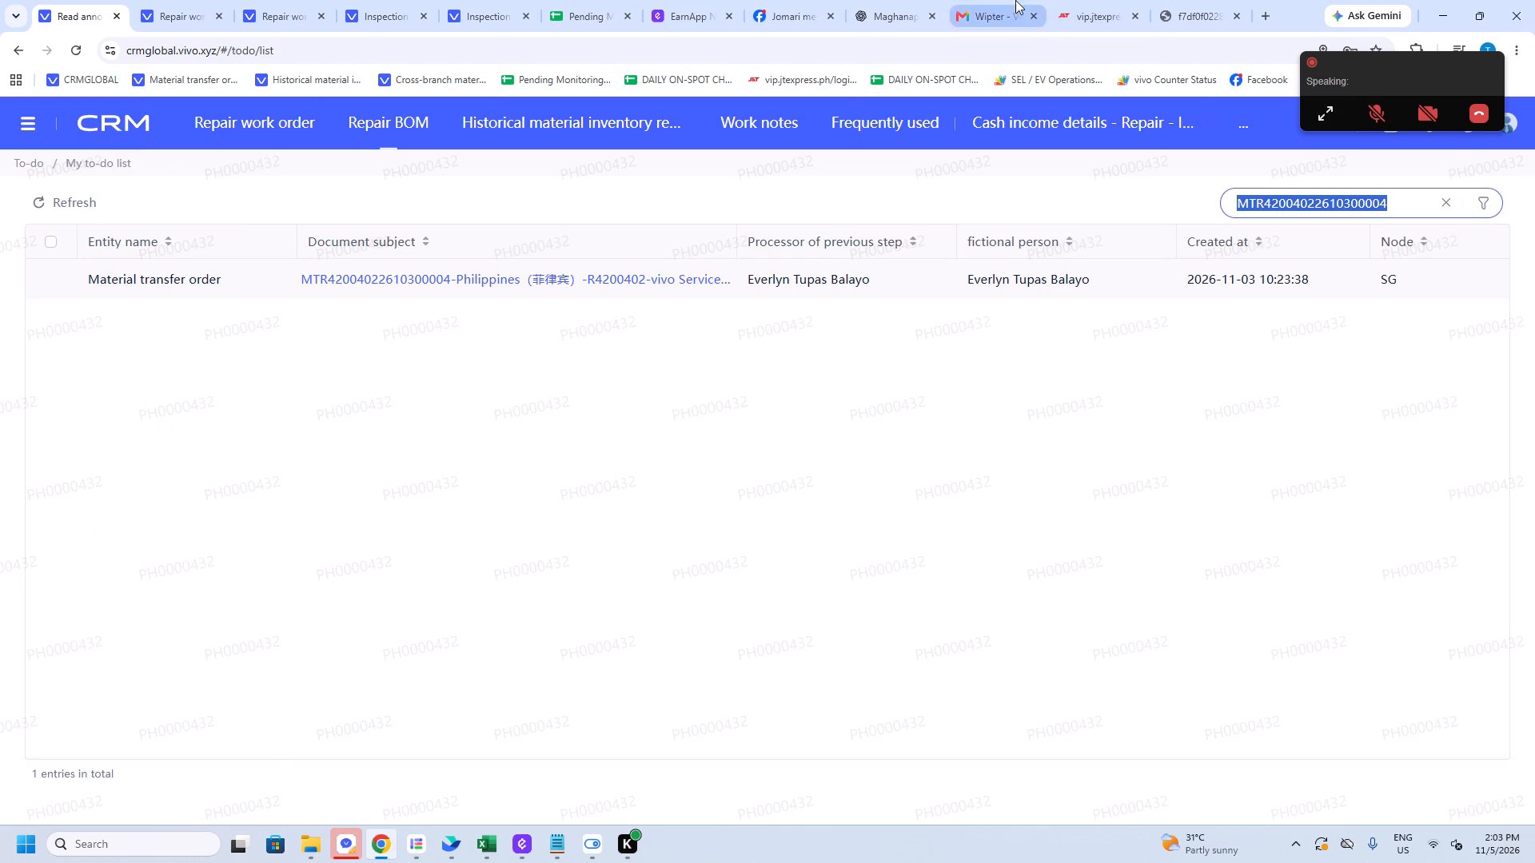
key(m)
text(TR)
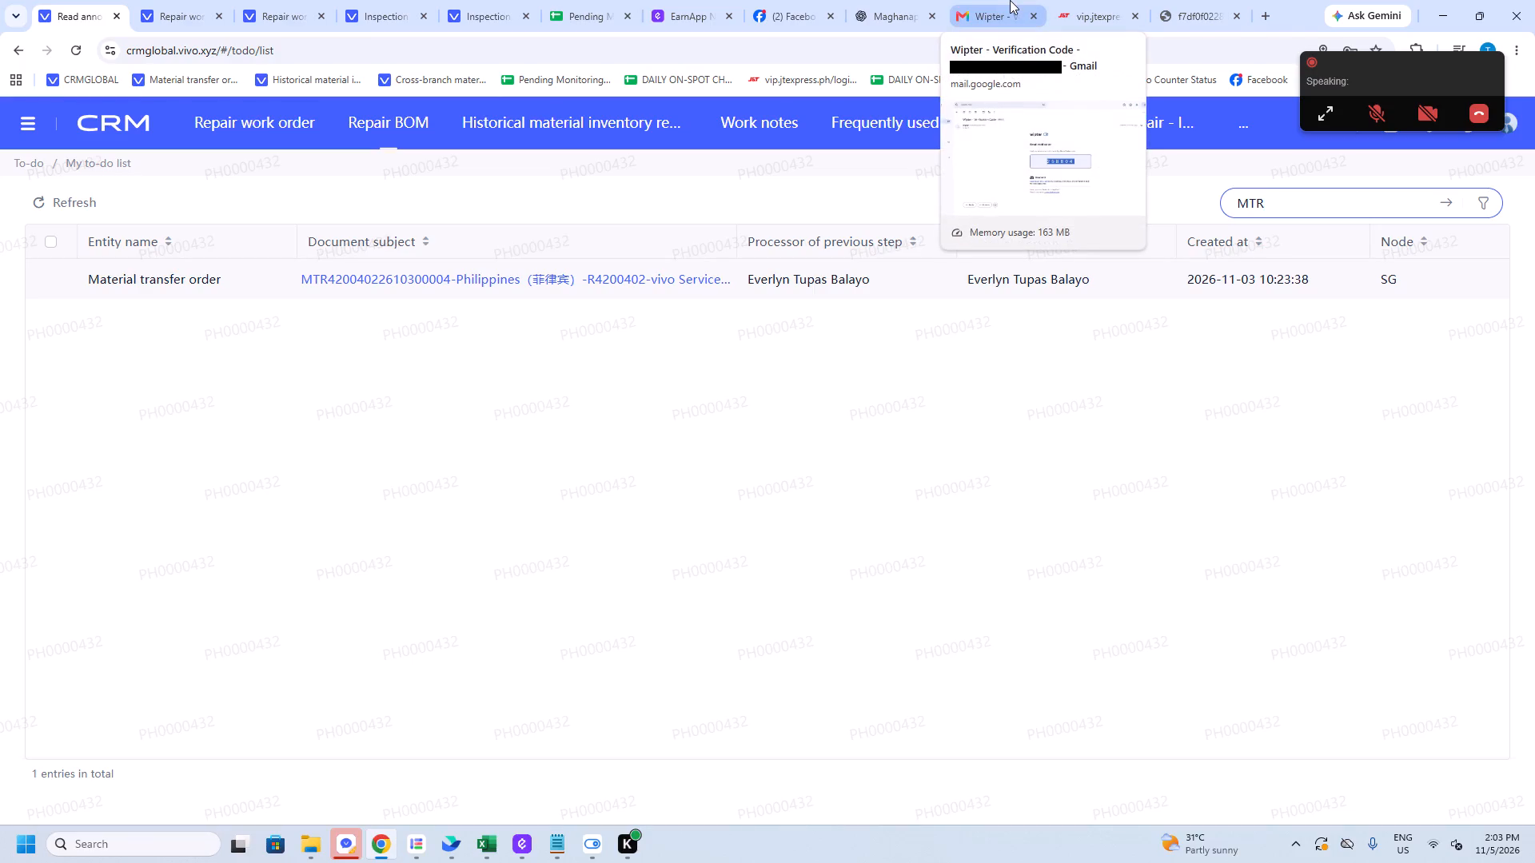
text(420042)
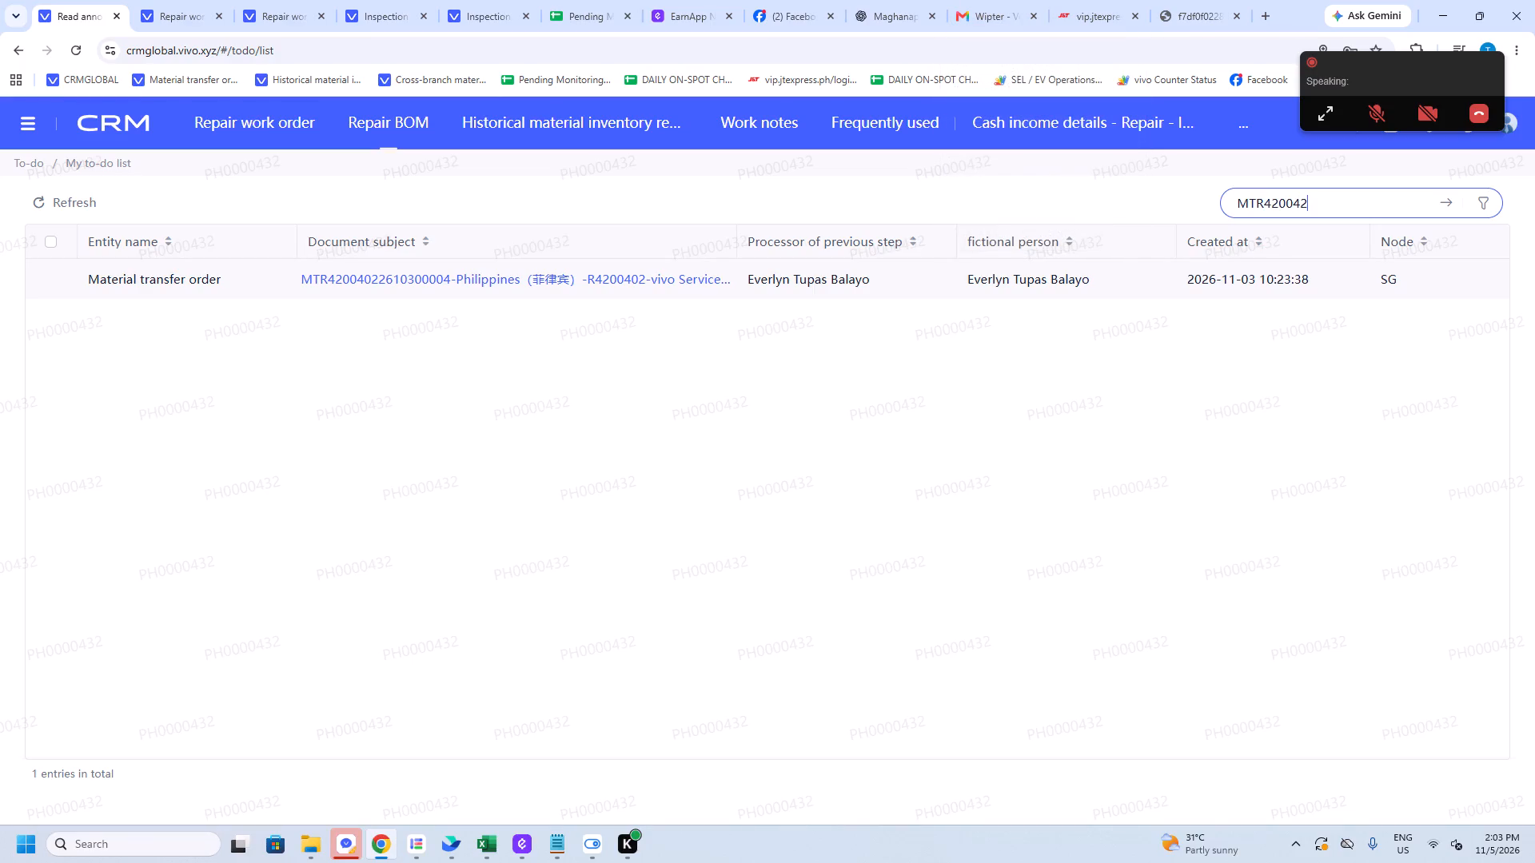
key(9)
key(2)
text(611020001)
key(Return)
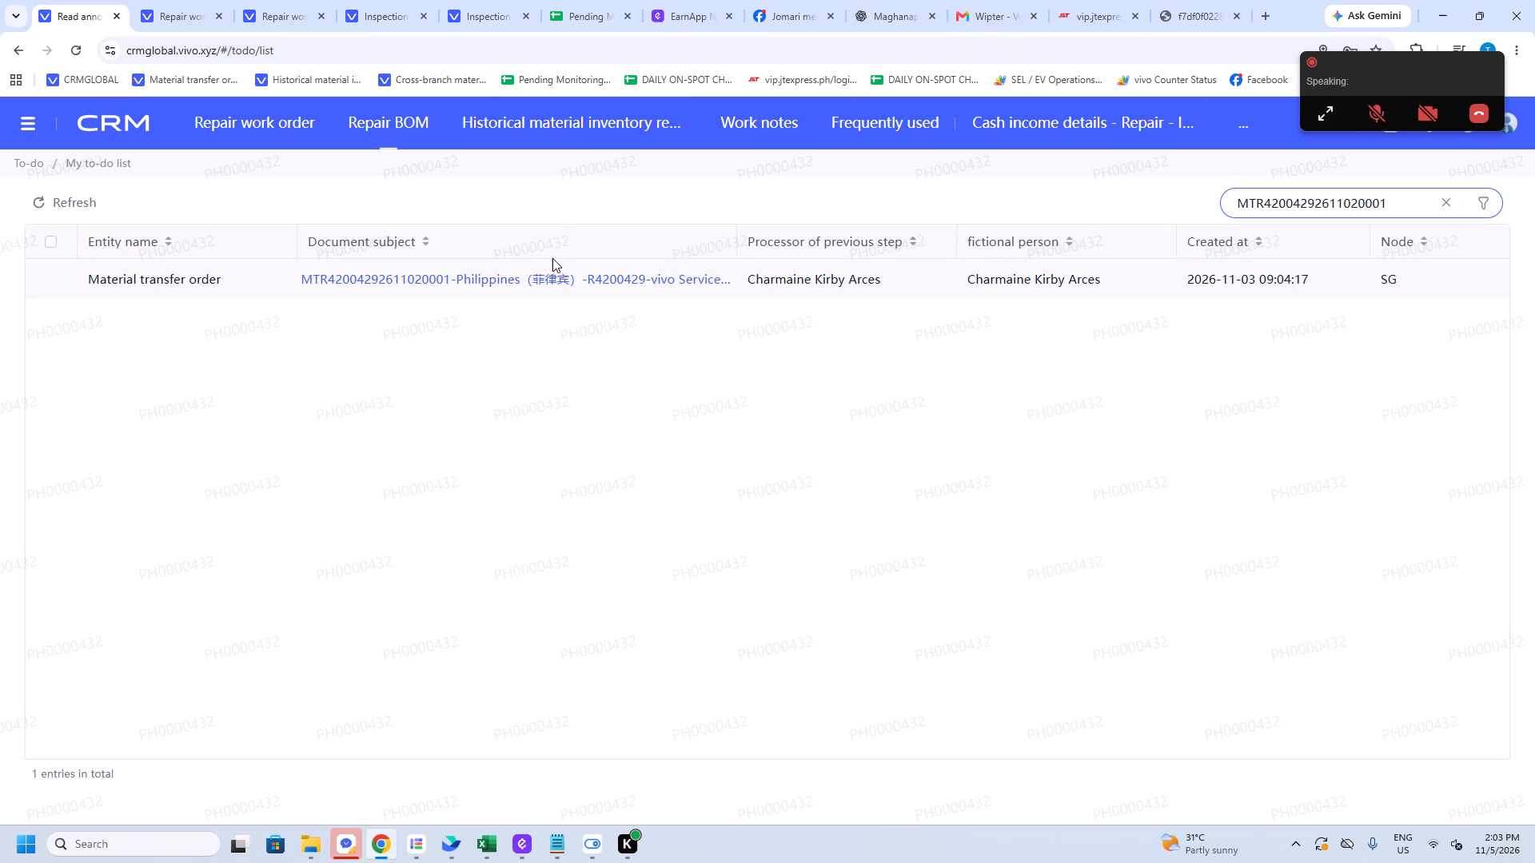
click(504, 286)
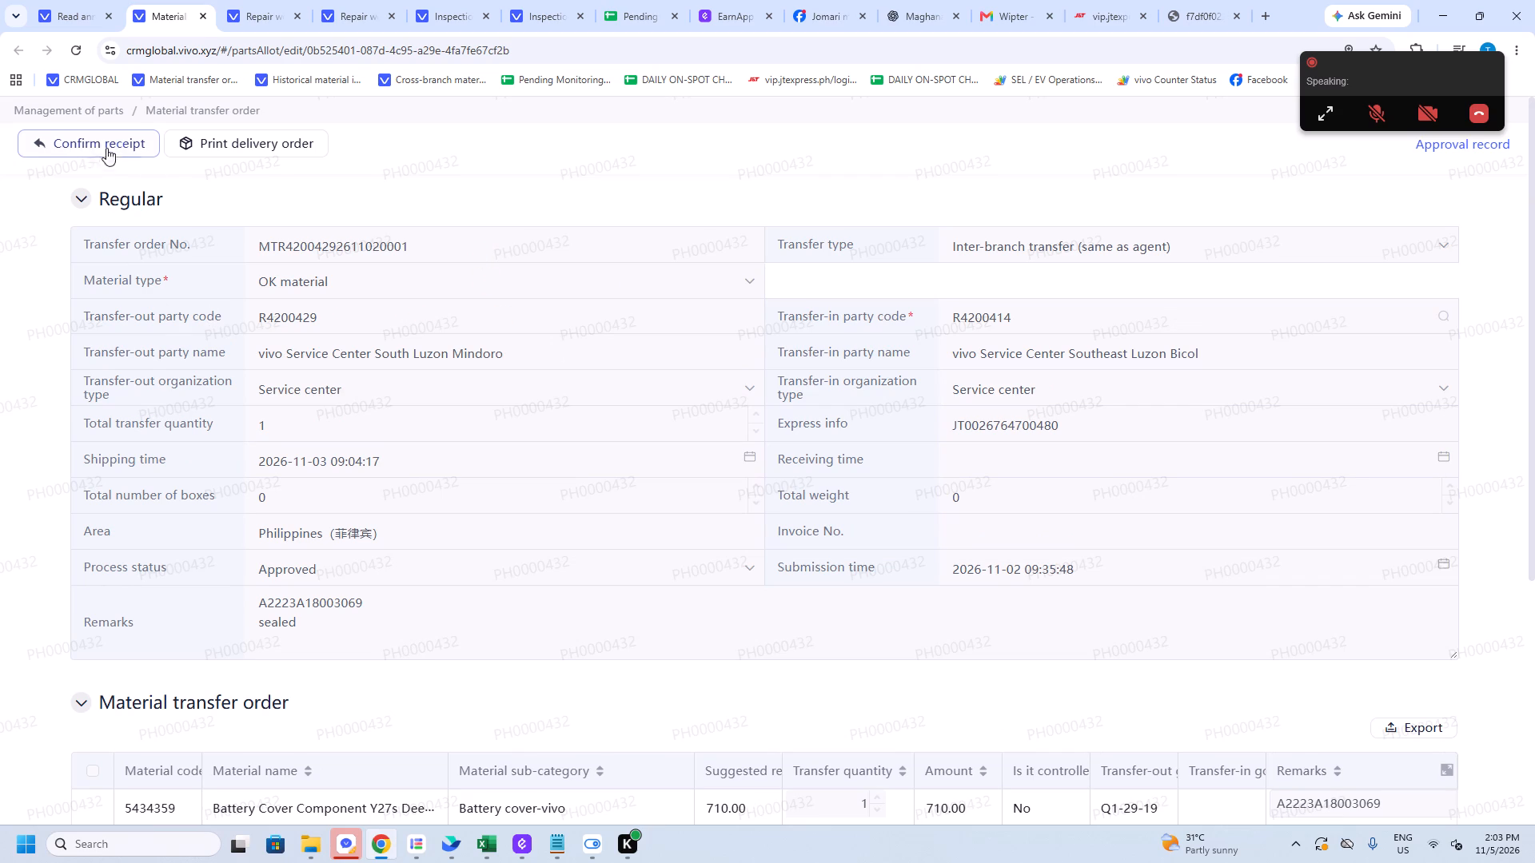
click(78, 132)
click(882, 484)
scroll(163, 841, down, 5)
scroll(240, 758, down, 3)
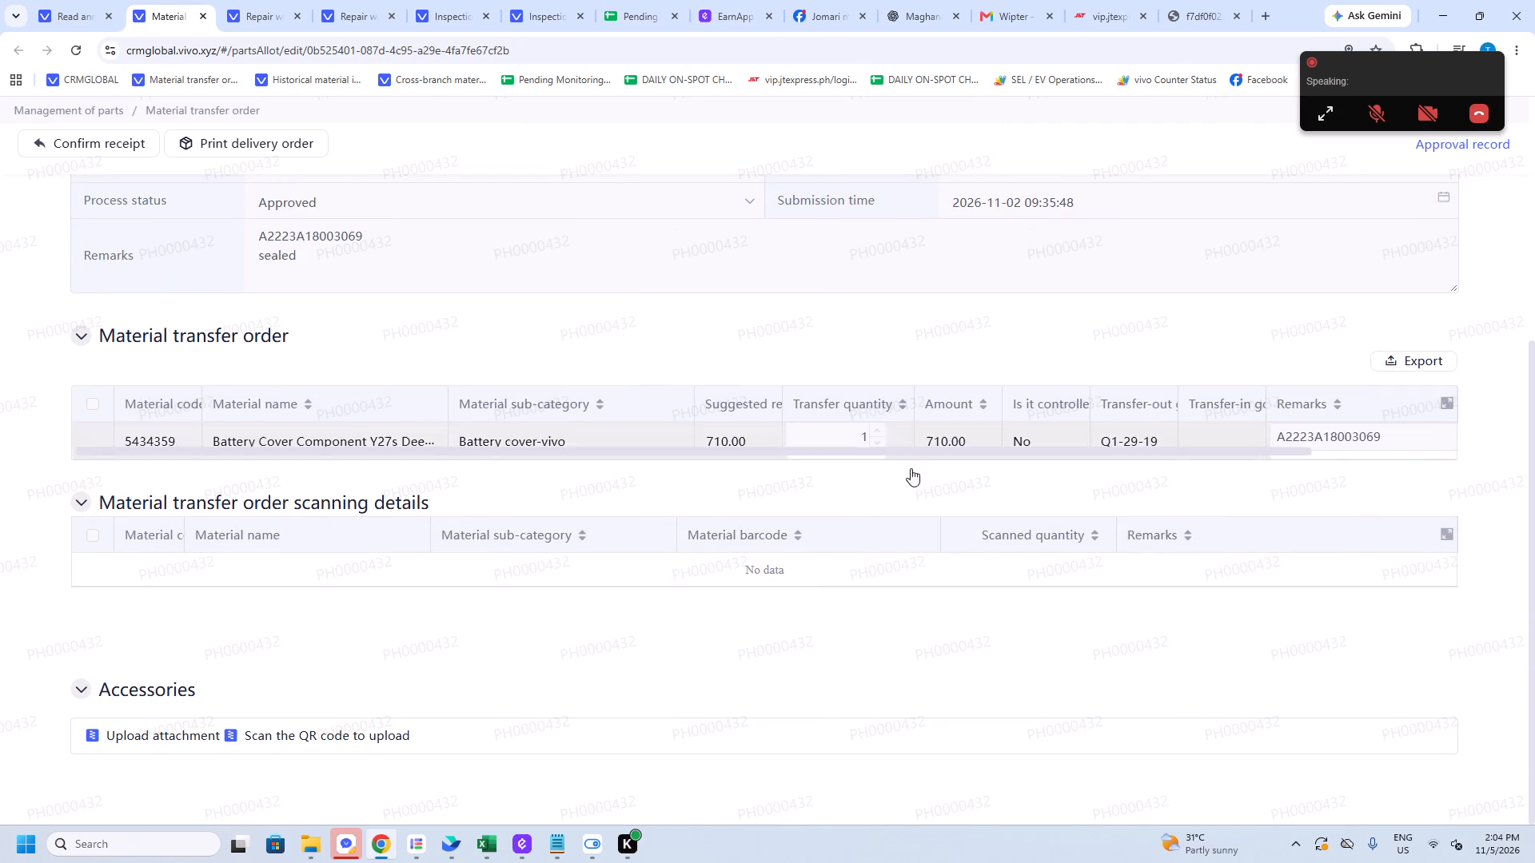
drag(1047, 454, 1368, 520)
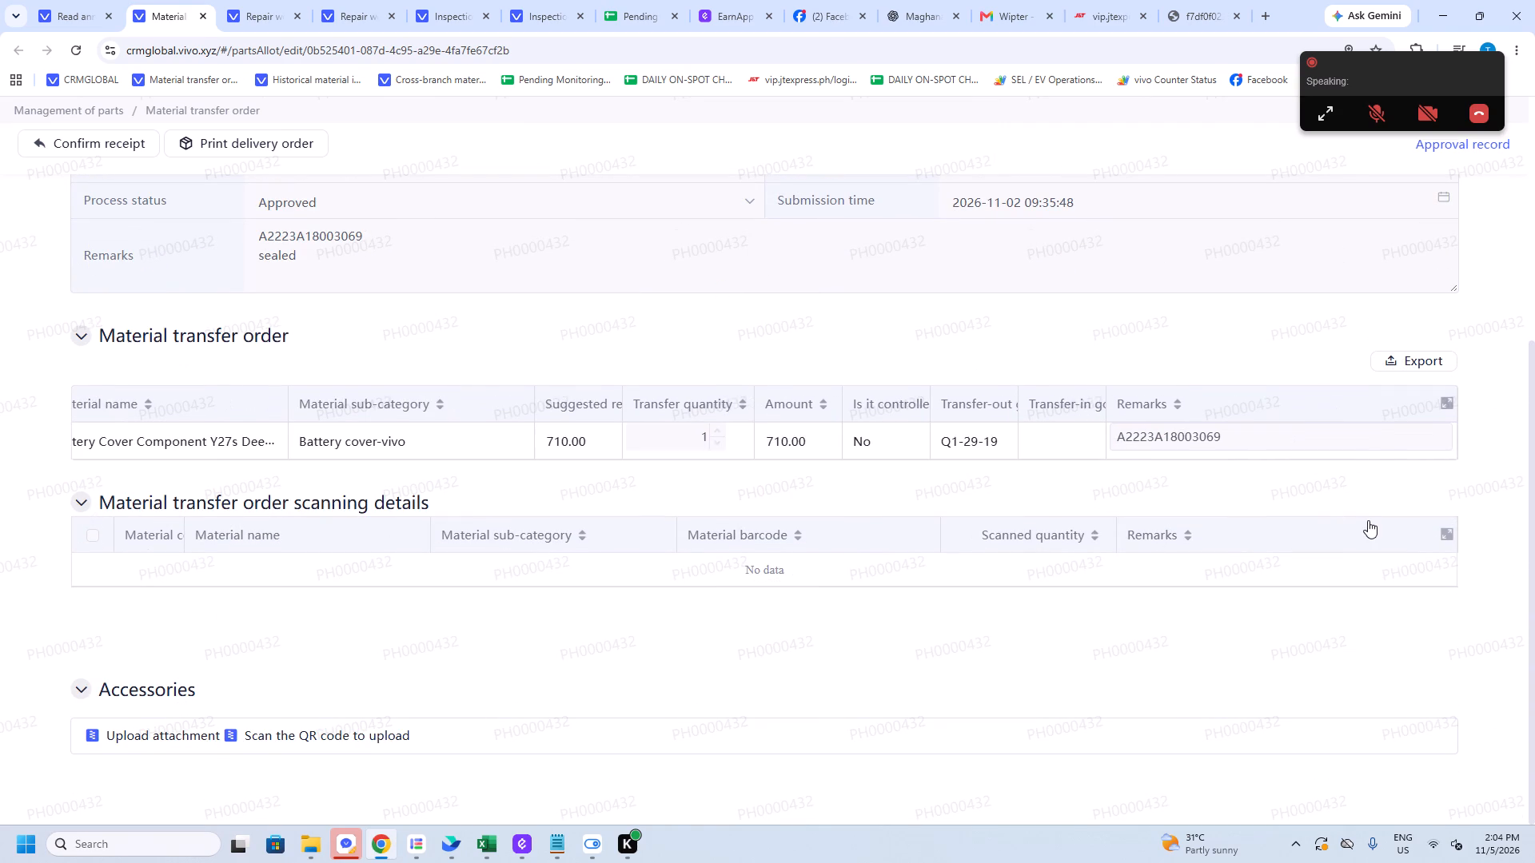
drag(1368, 520, 872, 435)
scroll(631, 471, up, 1)
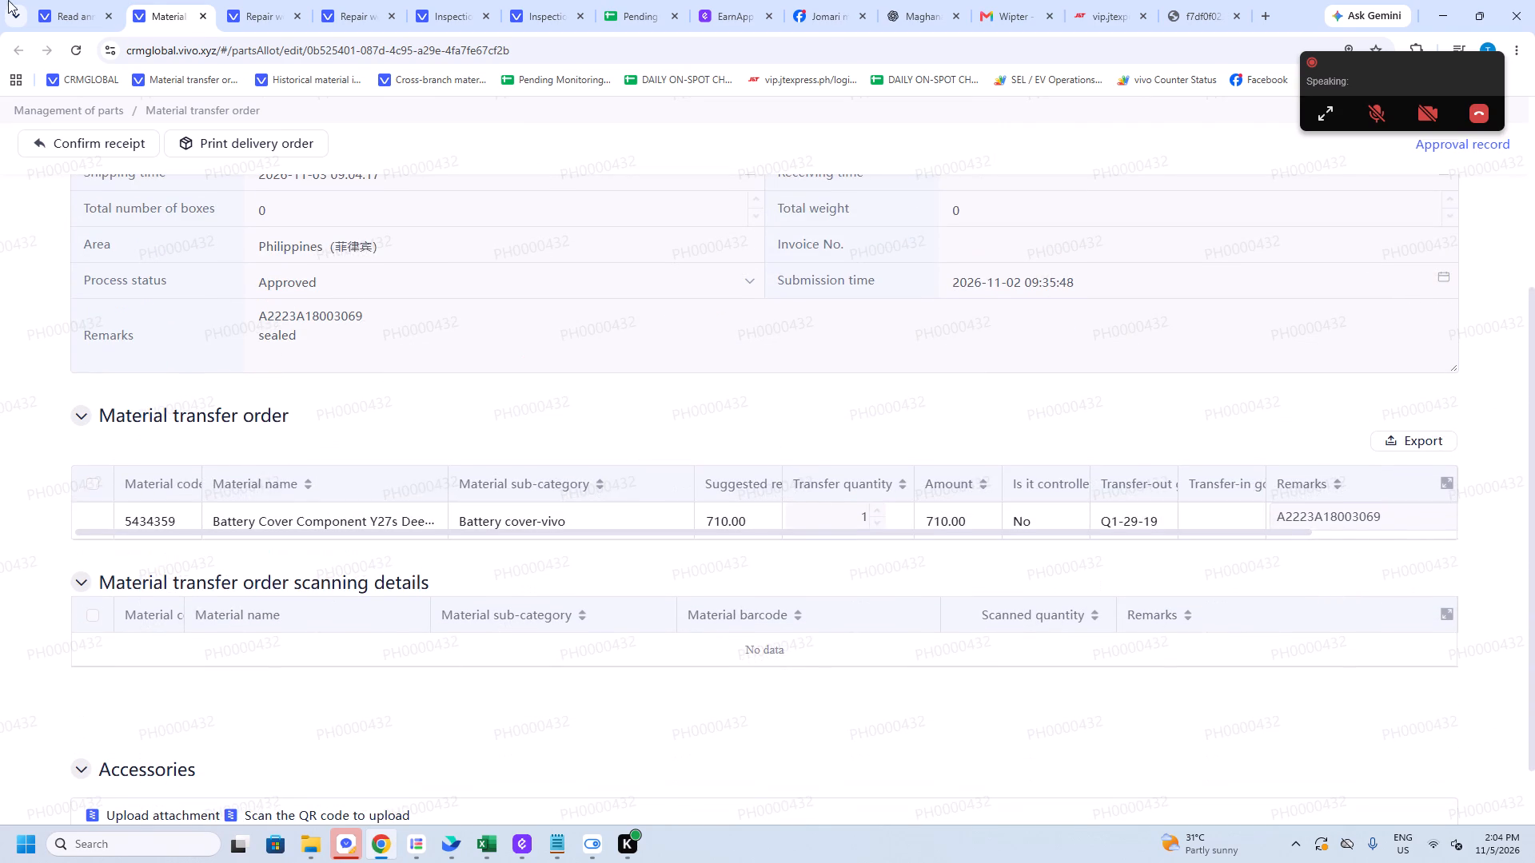
Find the Goods allocation info page in CRM by searching for "alloca" and open it.
click(74, 0)
click(33, 124)
click(112, 152)
click(115, 178)
key(ctrl+a)
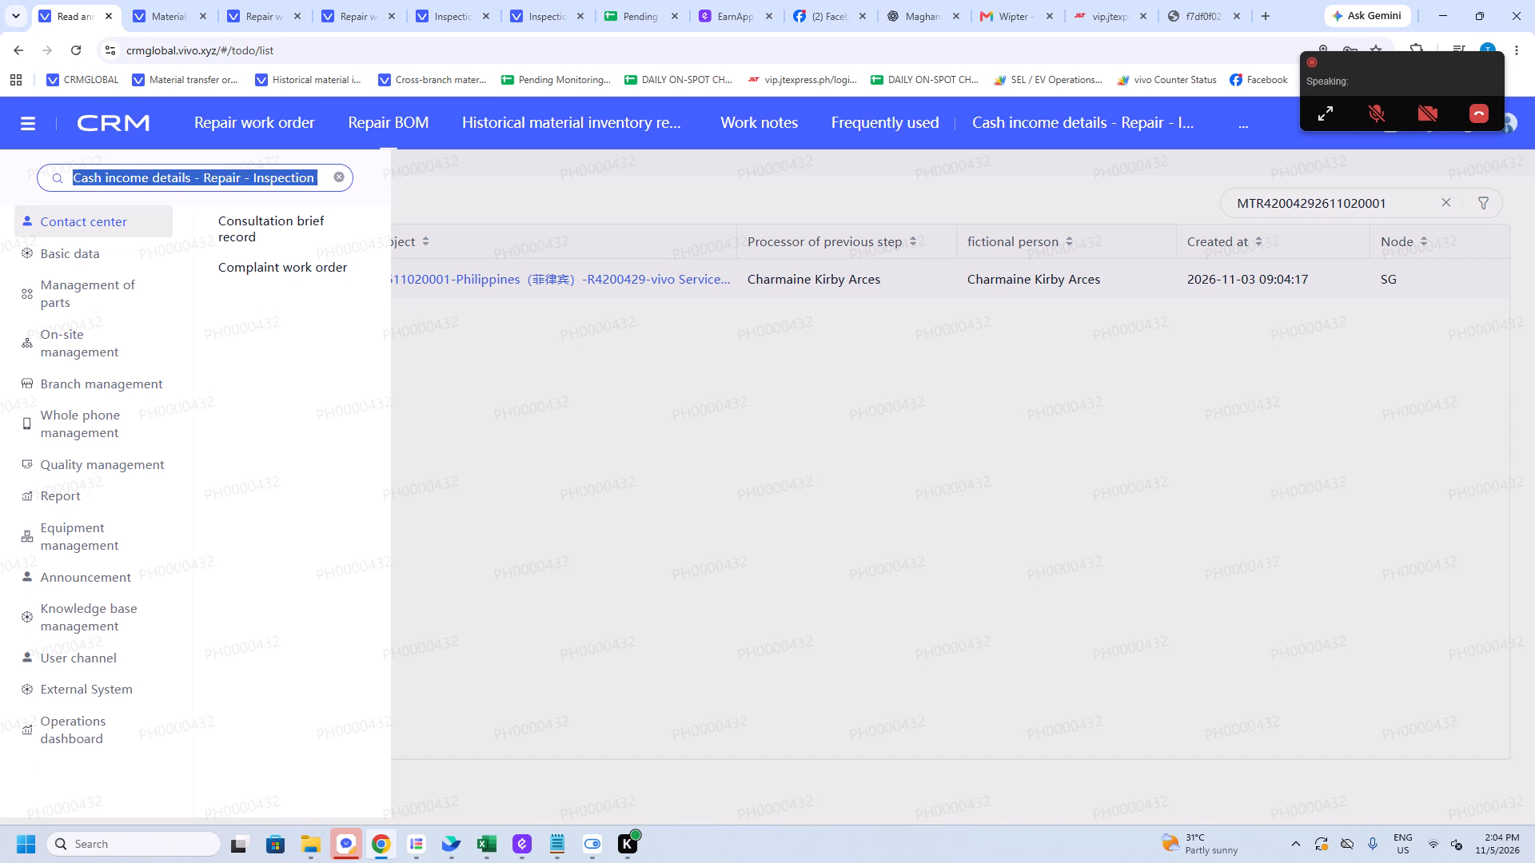
key(b)
key(ctrl+a)
text(GOOD AL)
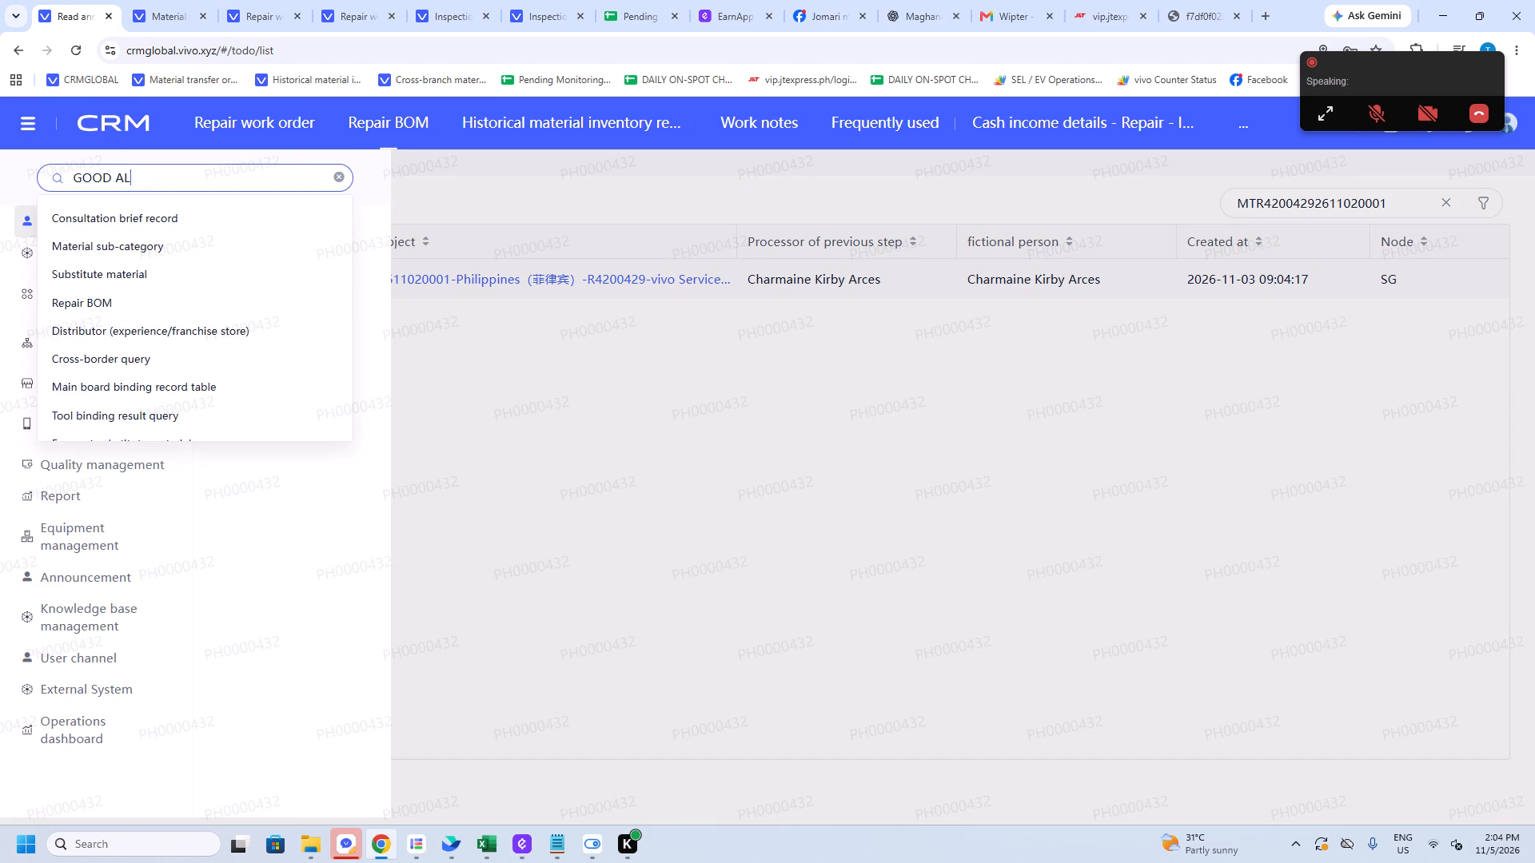
key(ctrl+a)
text(alloca)
click(163, 205)
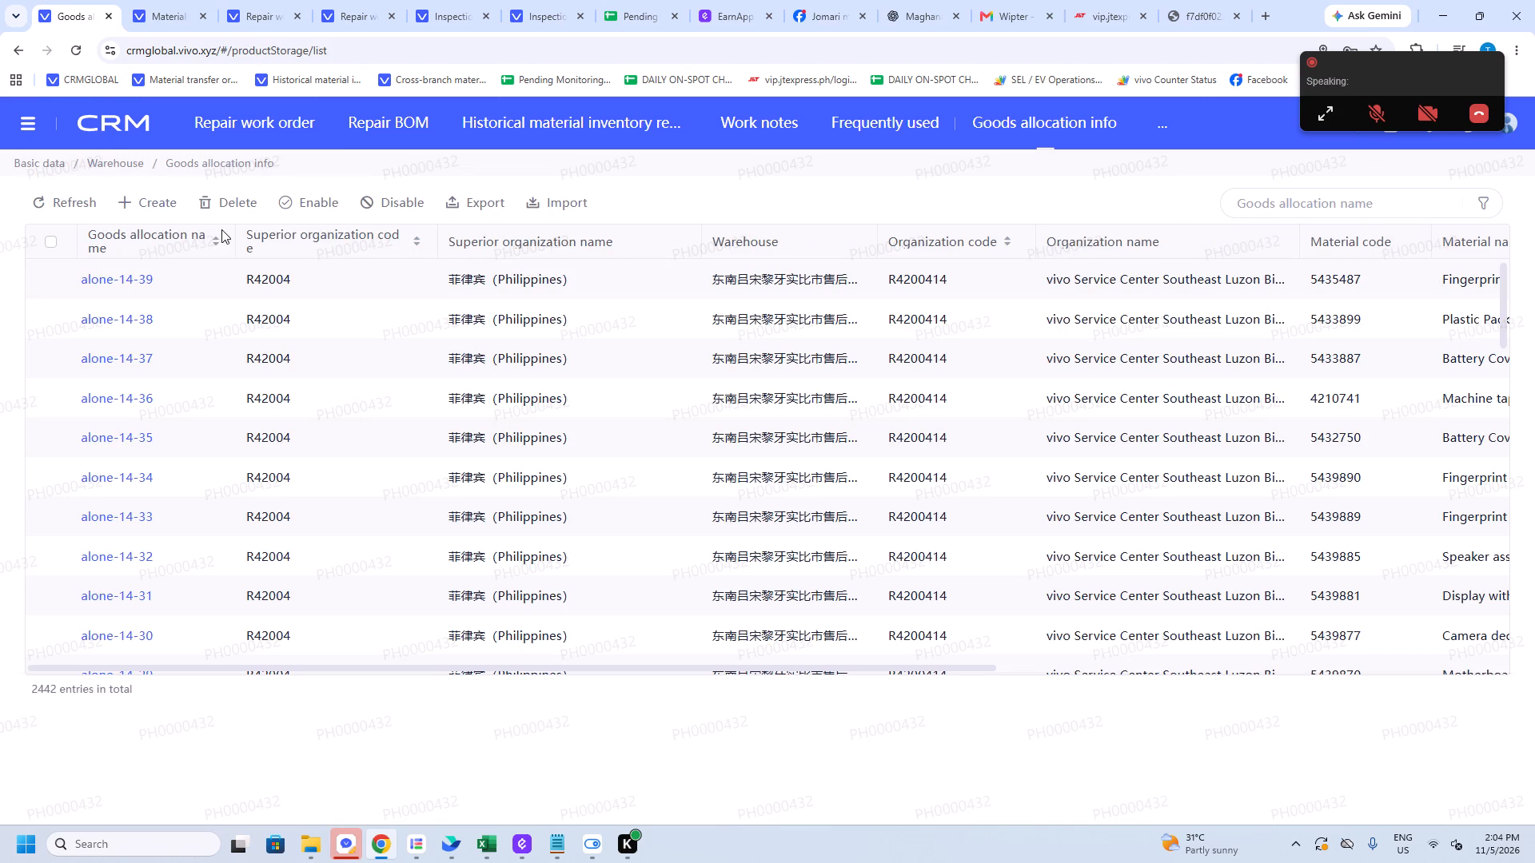
Start a new goods allocation record and copy the existing allocation name alone-14-39 from the list.
click(140, 209)
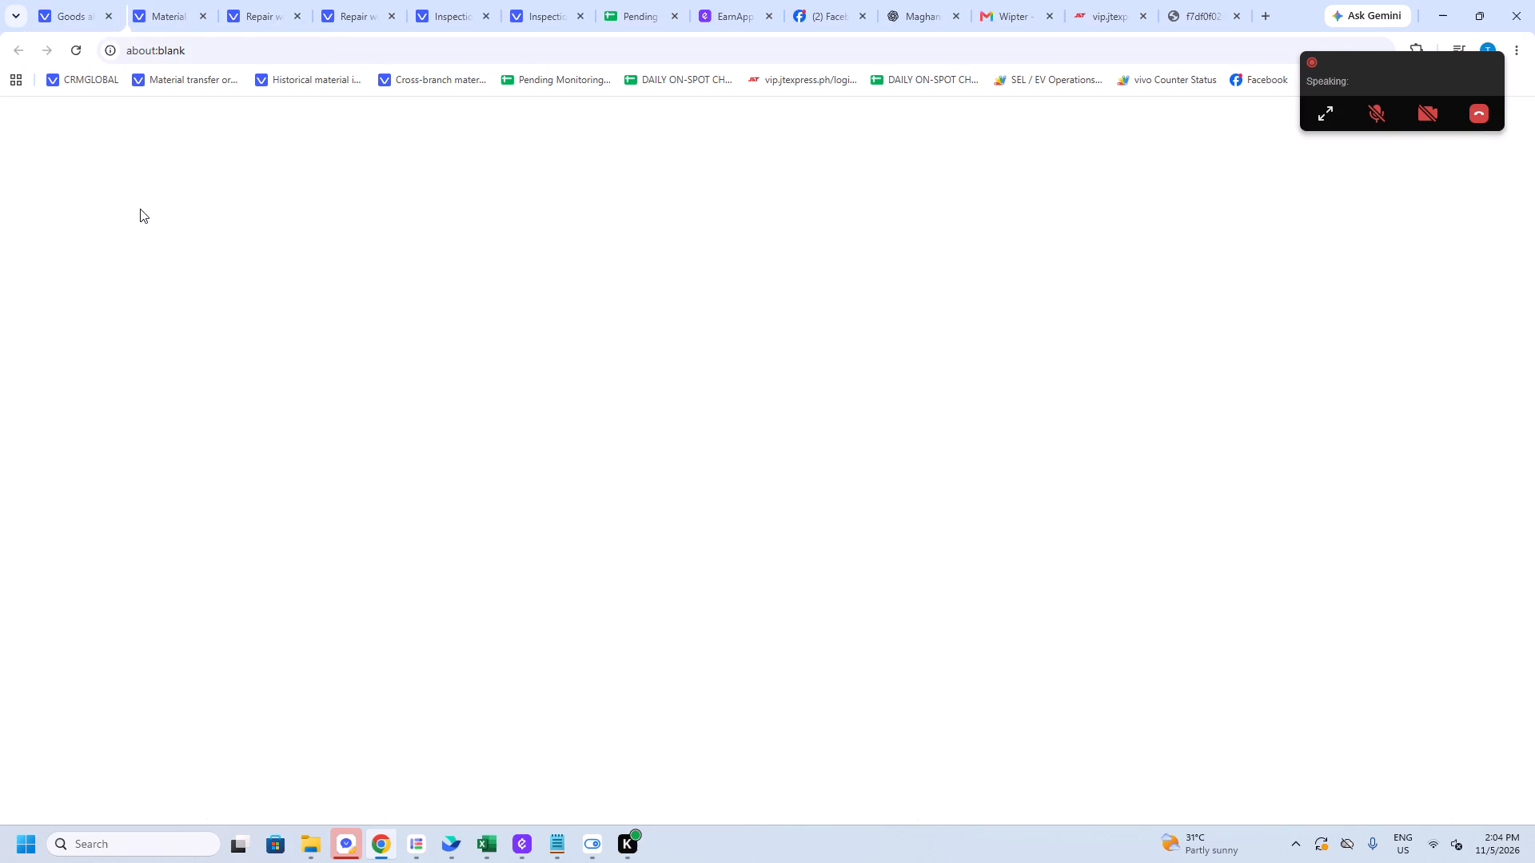
click(66, 0)
drag(193, 288, 72, 285)
key(ctrl+c)
click(173, 0)
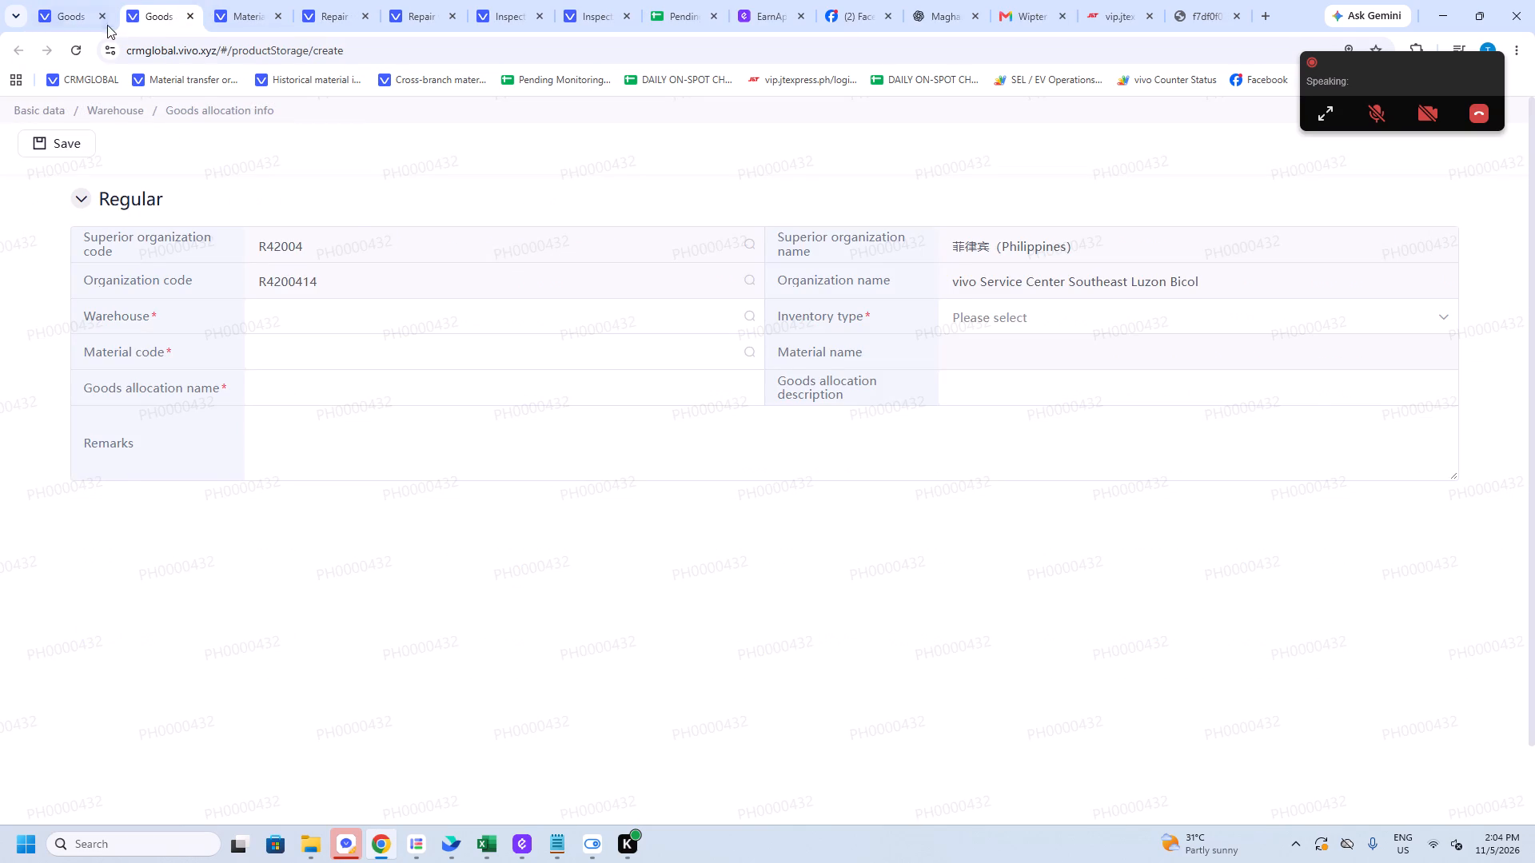
Open the existing alone-14-39 allocation record for reference, and return to the blank new goods allocation record.
click(107, 23)
click(293, 264)
click(144, 277)
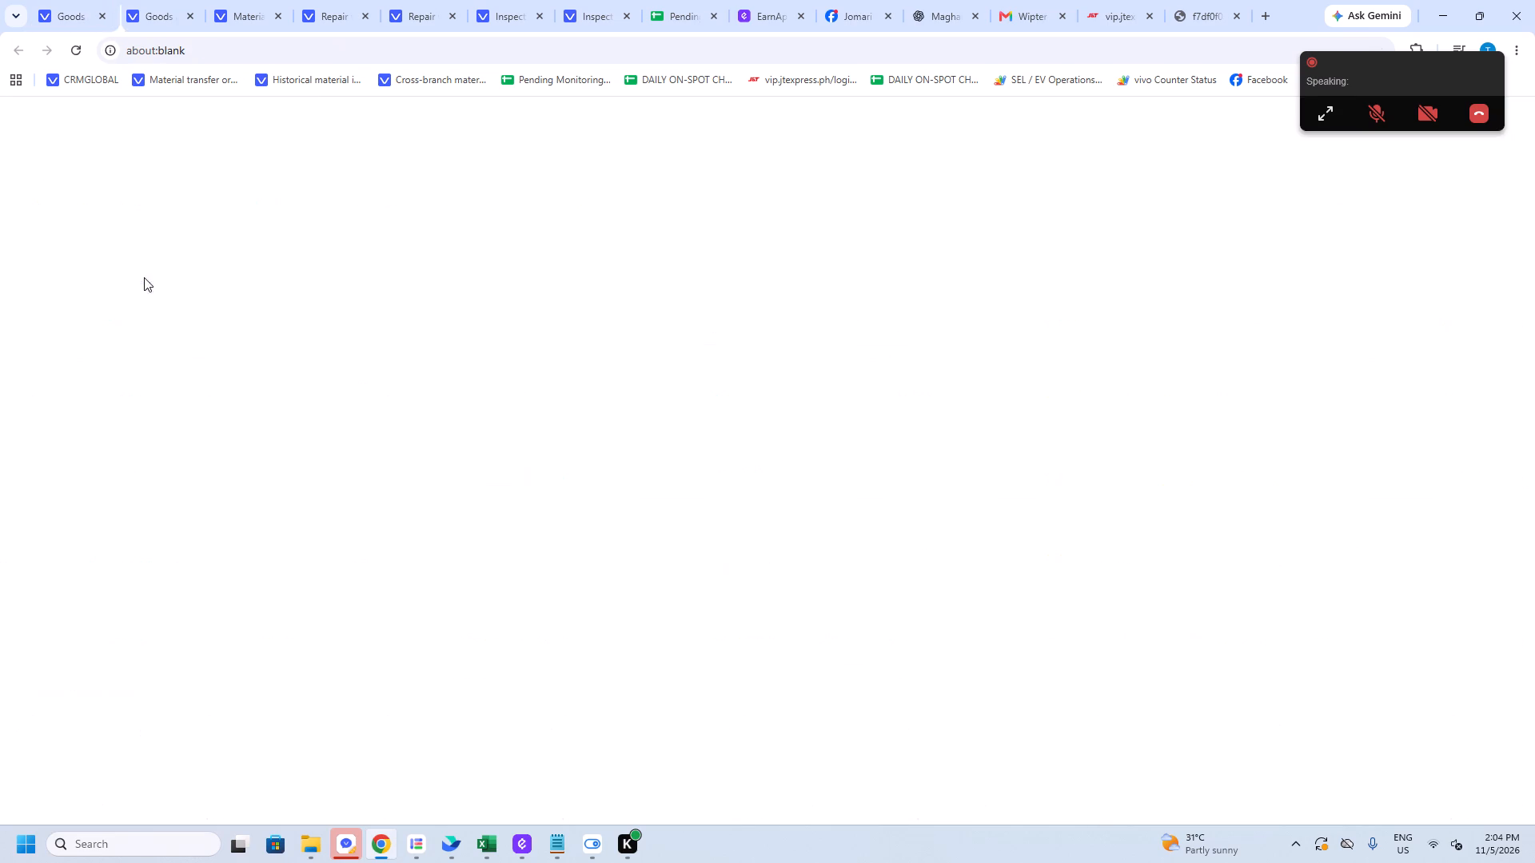
click(225, 0)
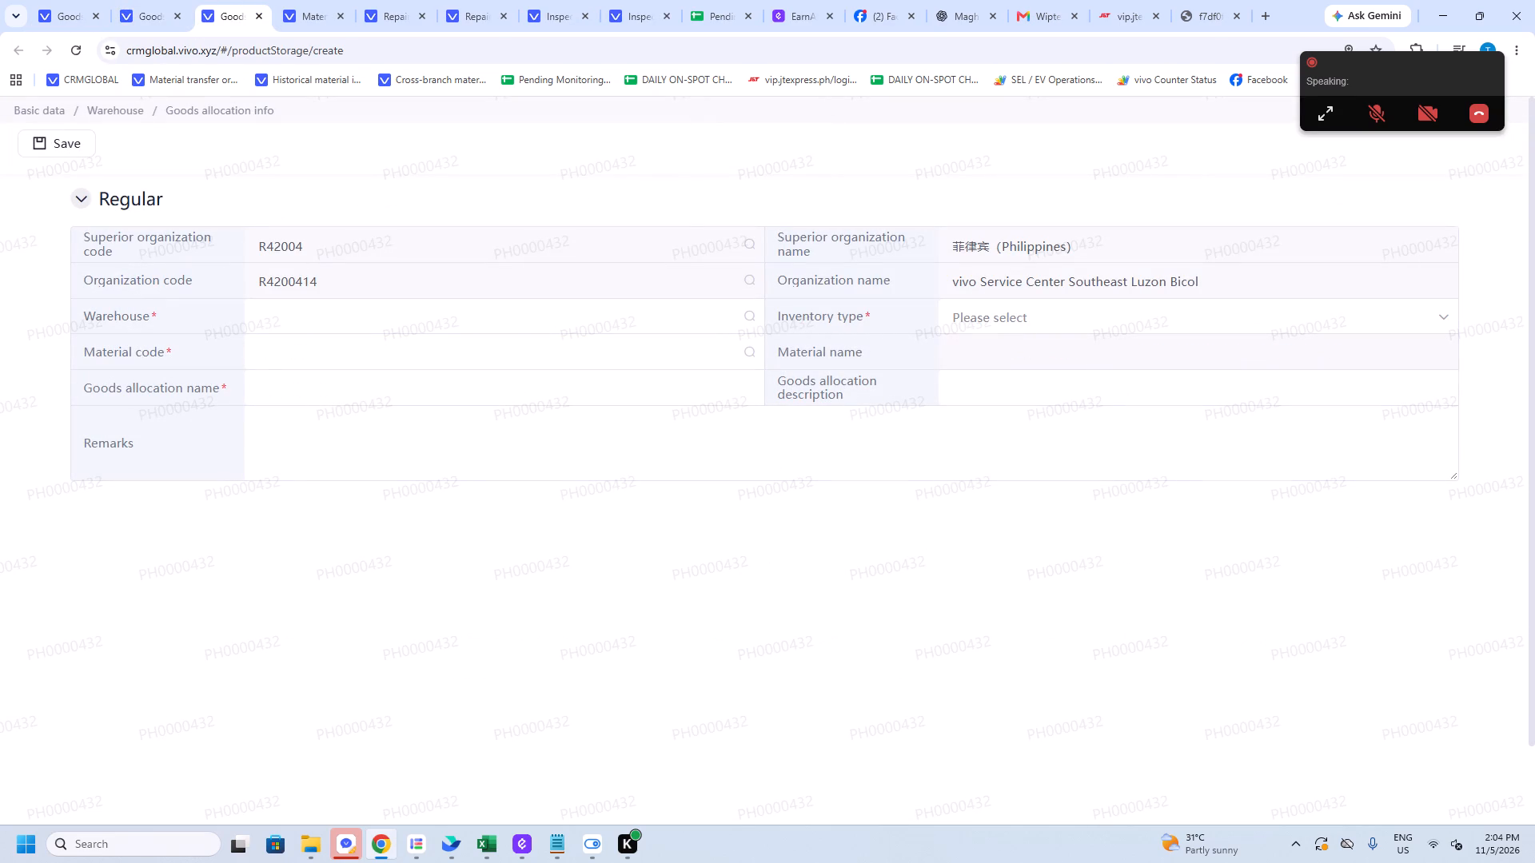
Set the new goods allocation's warehouse to the Bicol legaspi city Material WH.
click(628, 319)
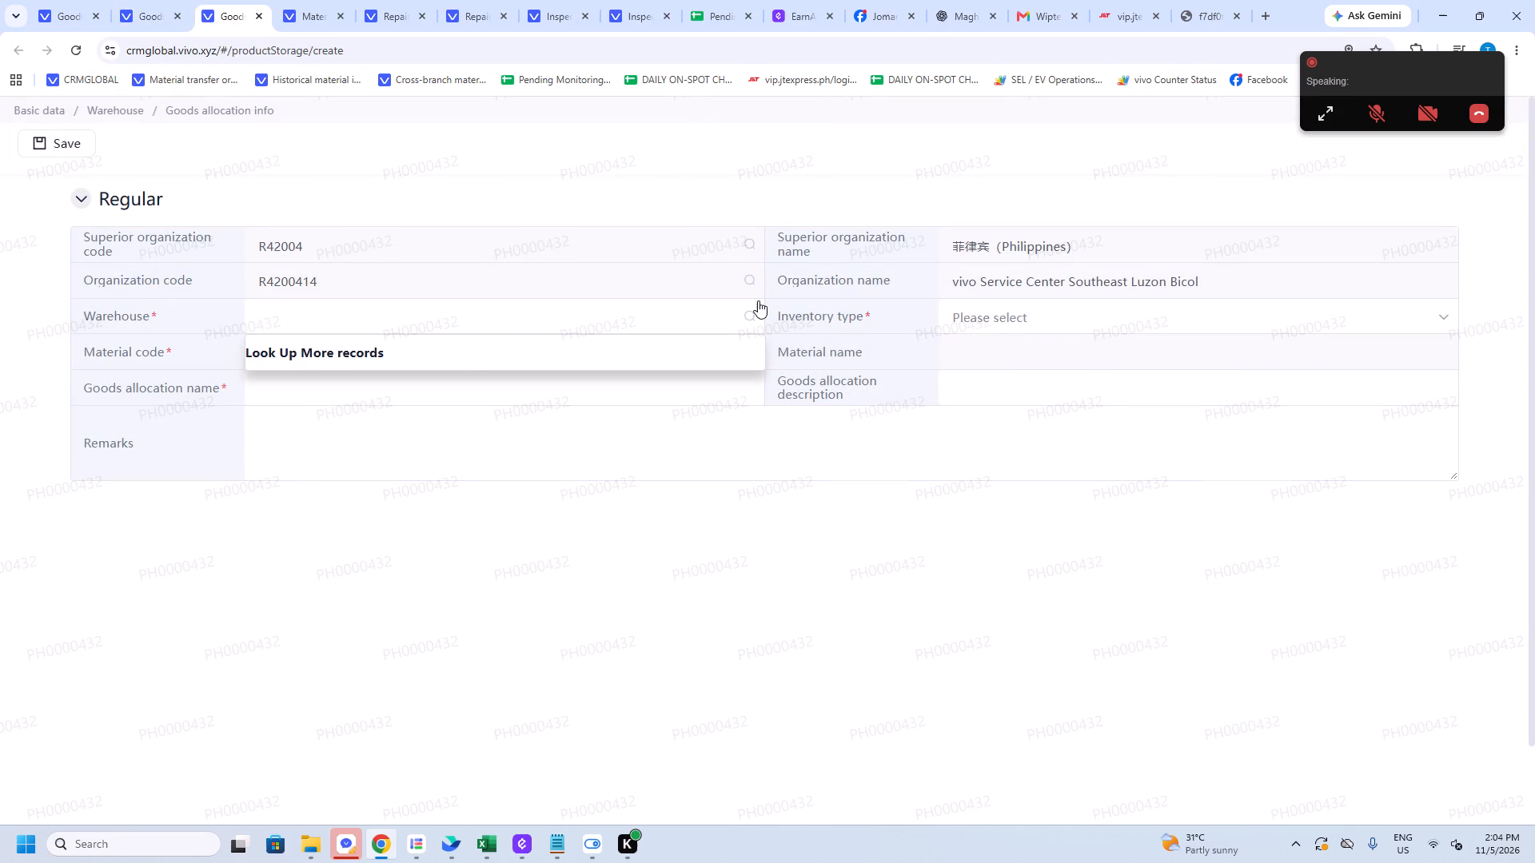
click(745, 316)
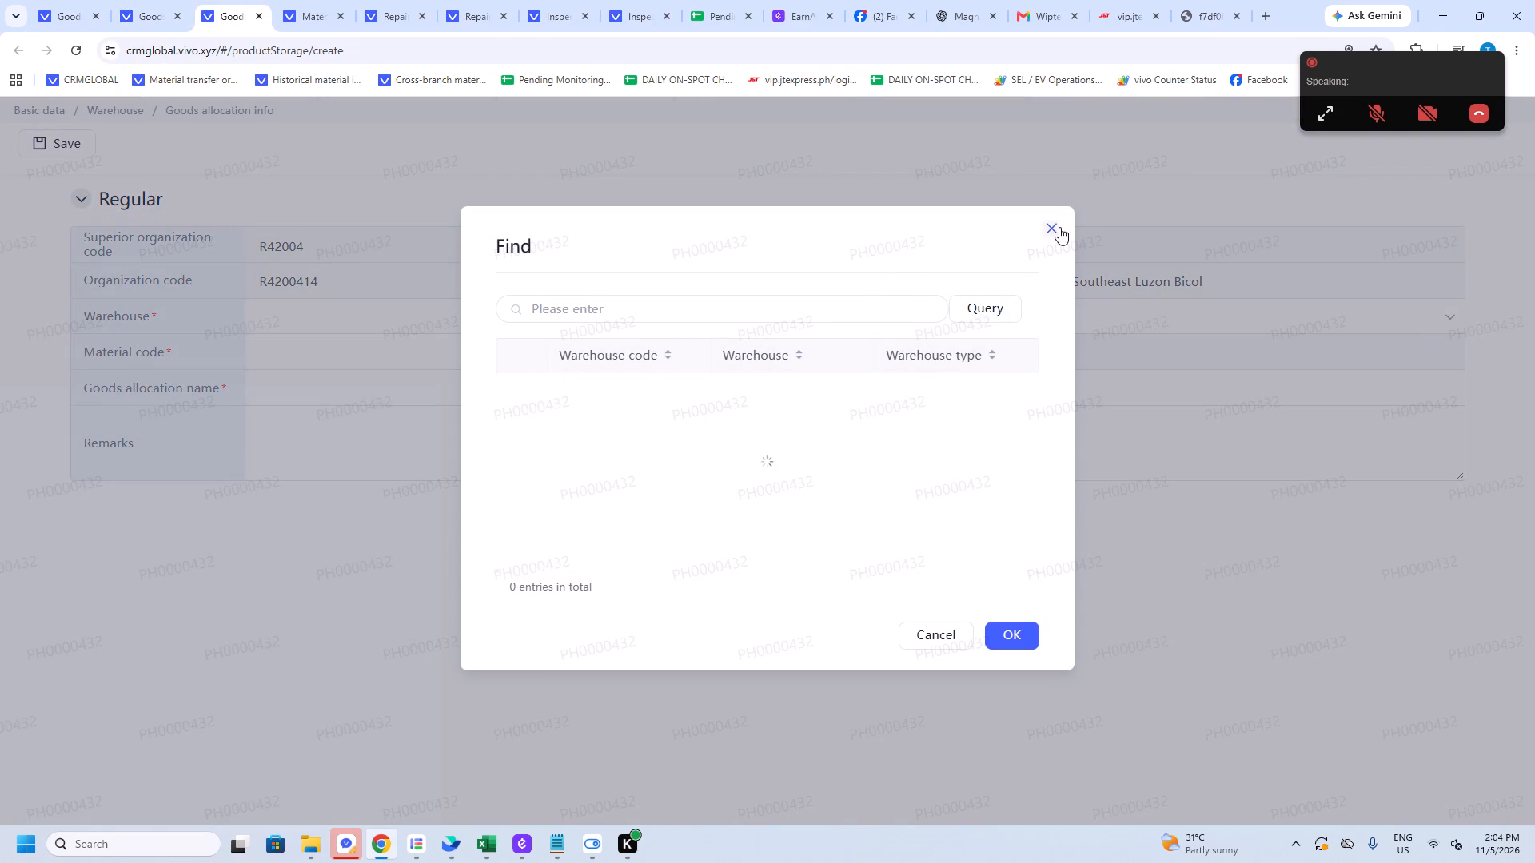
click(1059, 227)
click(425, 302)
click(433, 311)
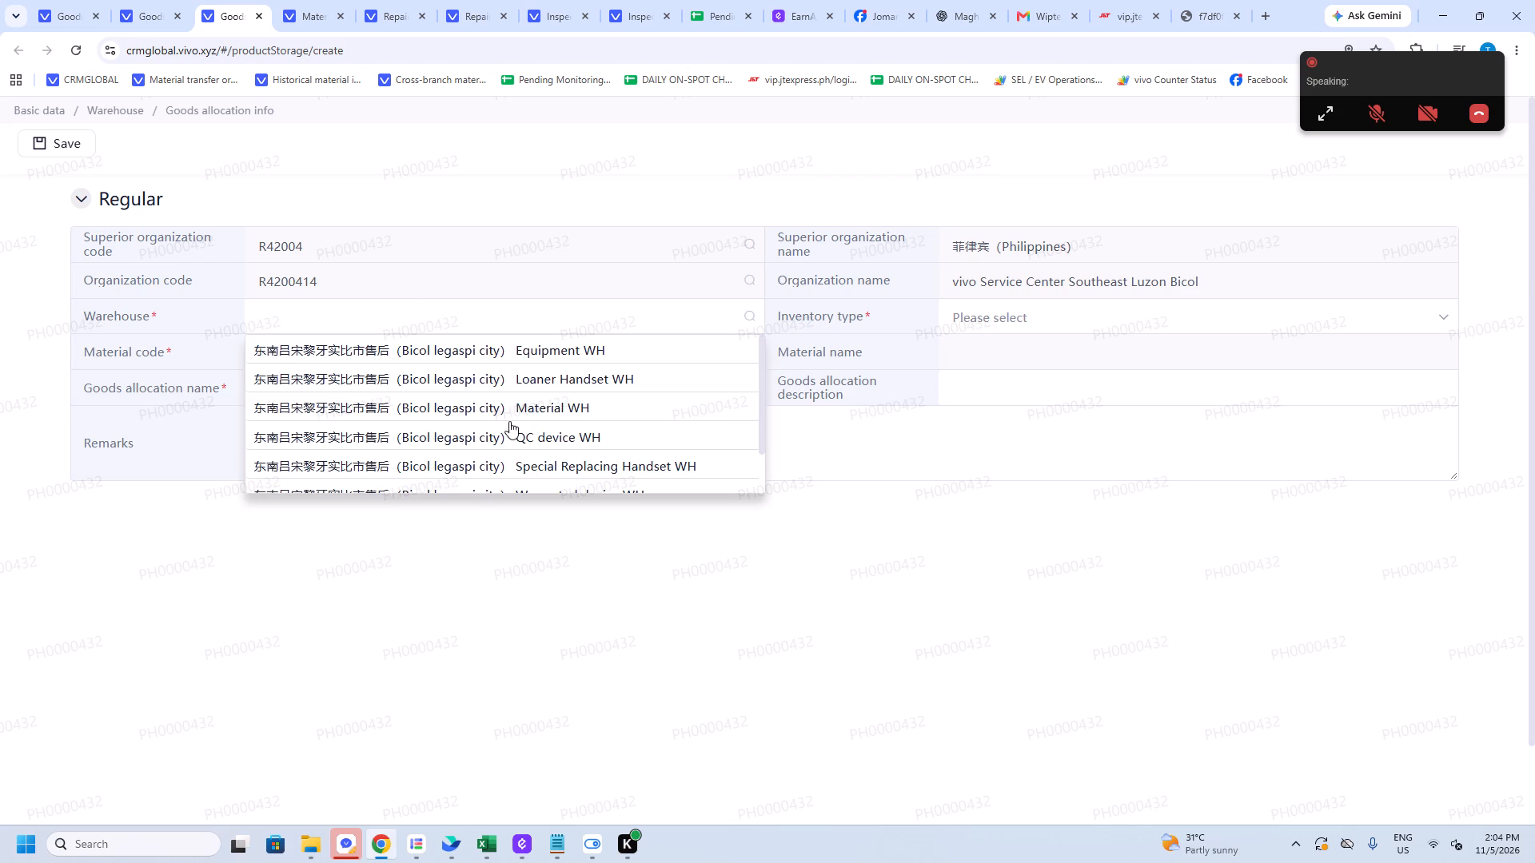
drag(529, 413, 527, 399)
drag(527, 399, 528, 400)
click(174, 0)
click(212, 0)
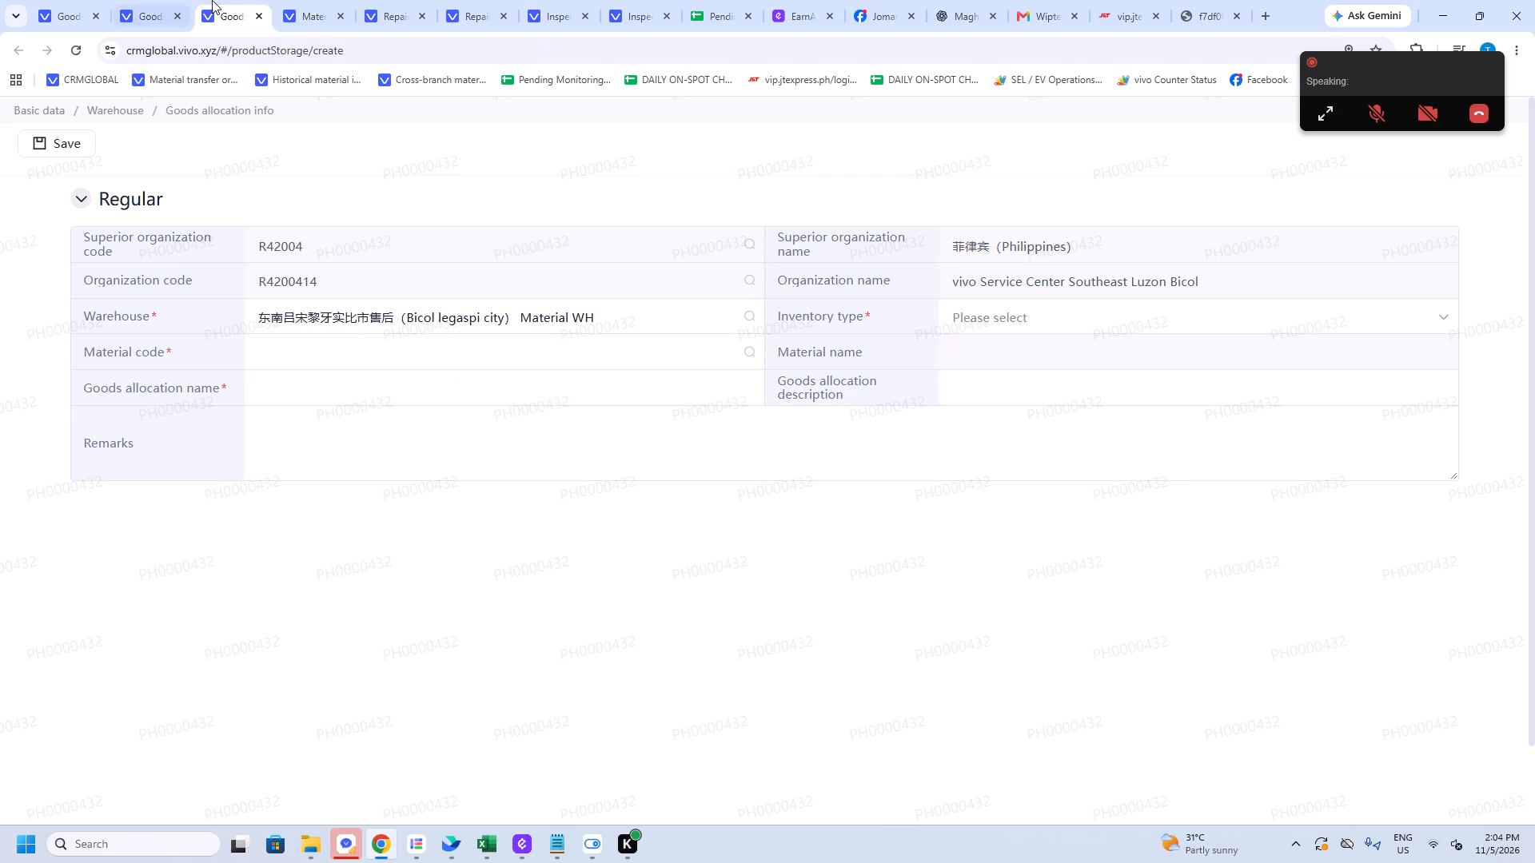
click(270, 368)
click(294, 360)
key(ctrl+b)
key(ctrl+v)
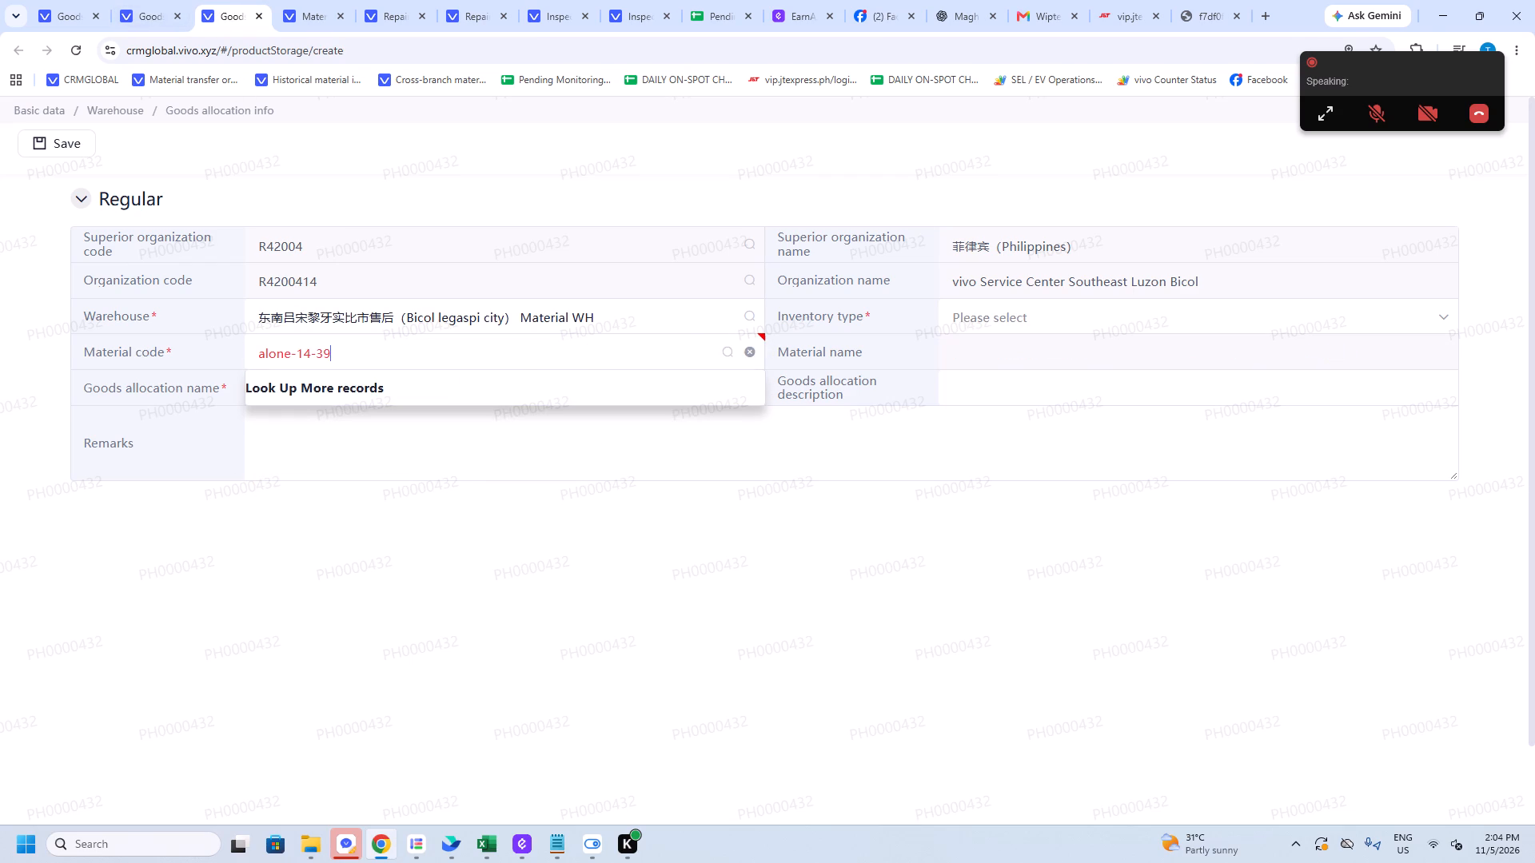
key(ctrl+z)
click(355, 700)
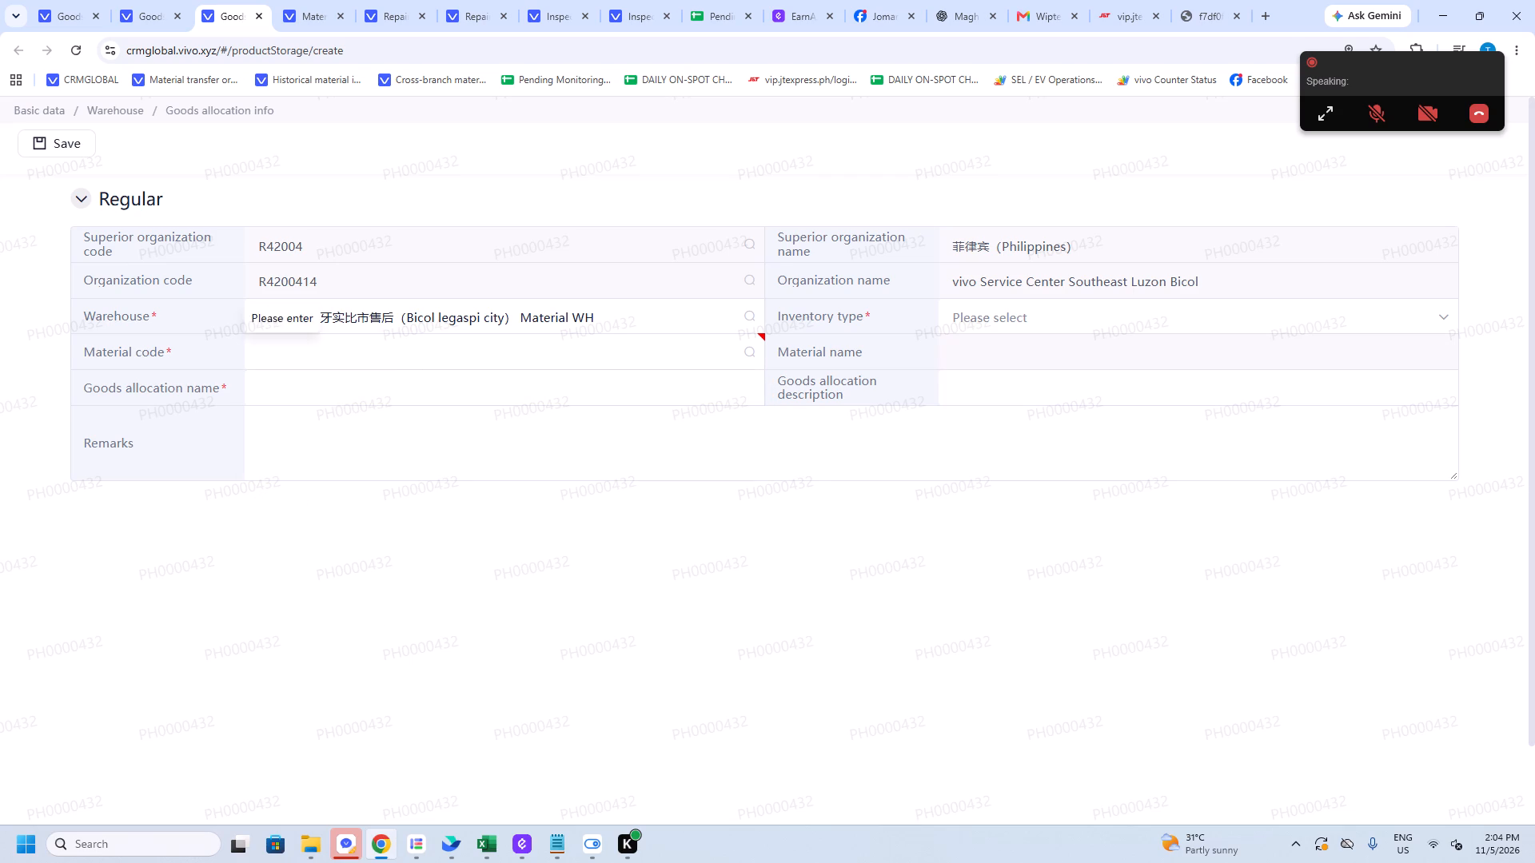
Enter alone-14-40 as the goods allocation name, based on the copied name.
click(326, 401)
key(ctrl+v)
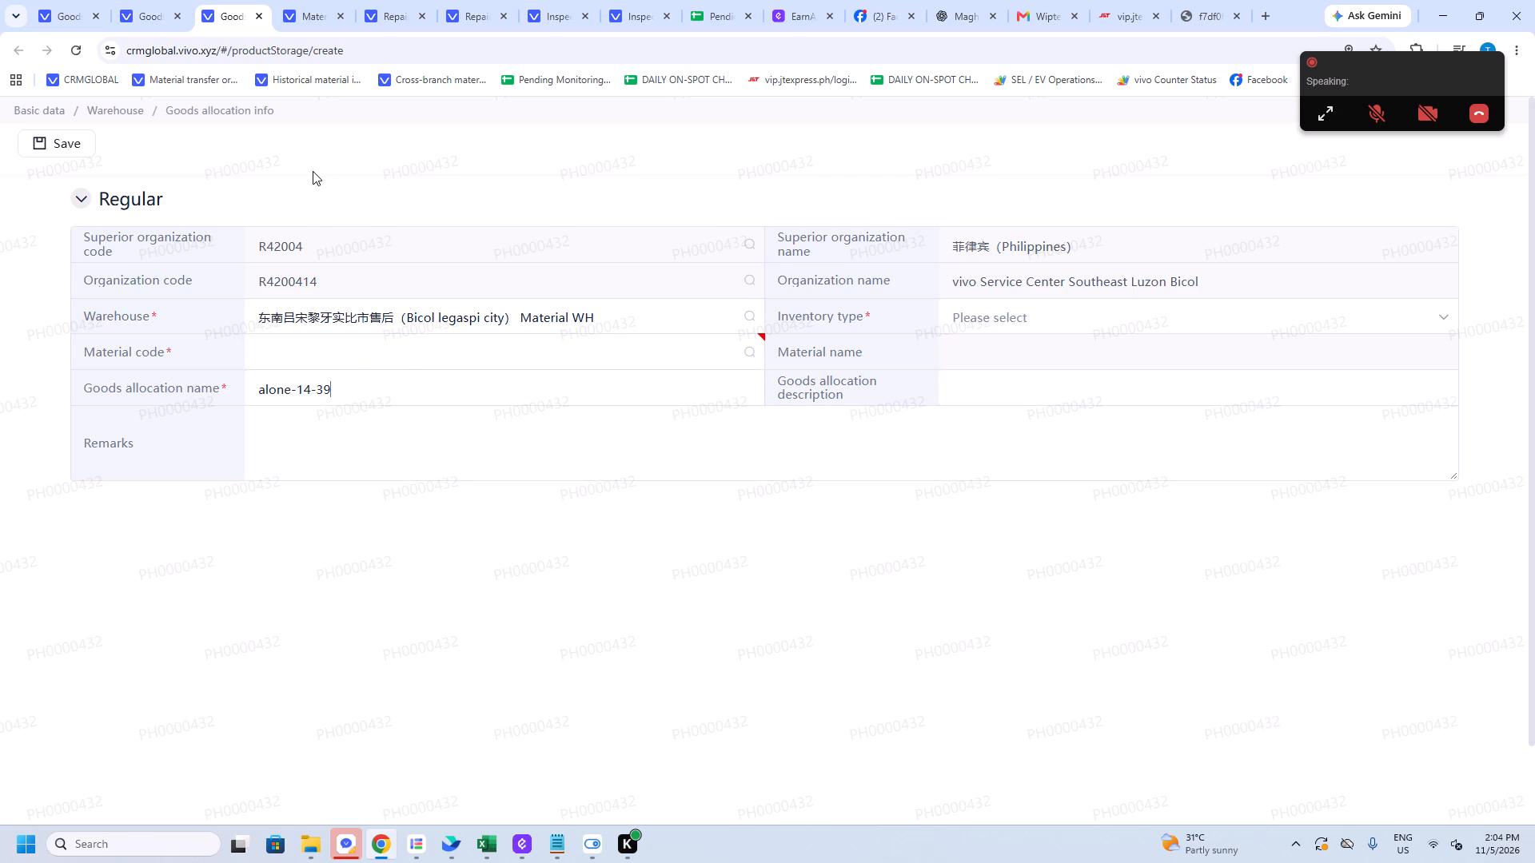
key(BackSpace)
key(BackSpace)
text(40)
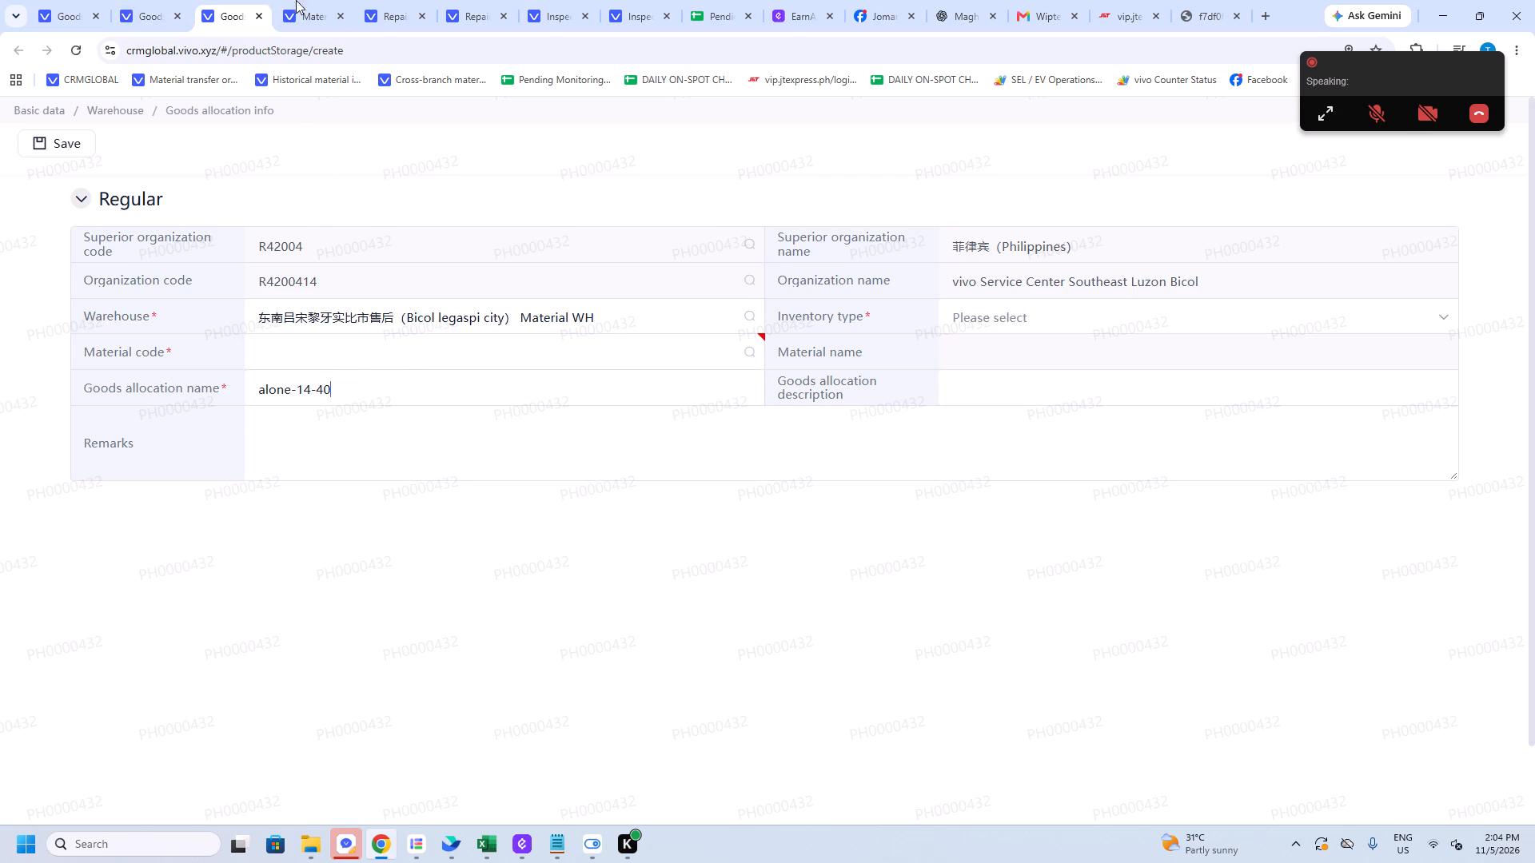
Copy material code 5434359 from the open Y27s battery cover transfer order and select it as the new allocation's material code.
click(304, 0)
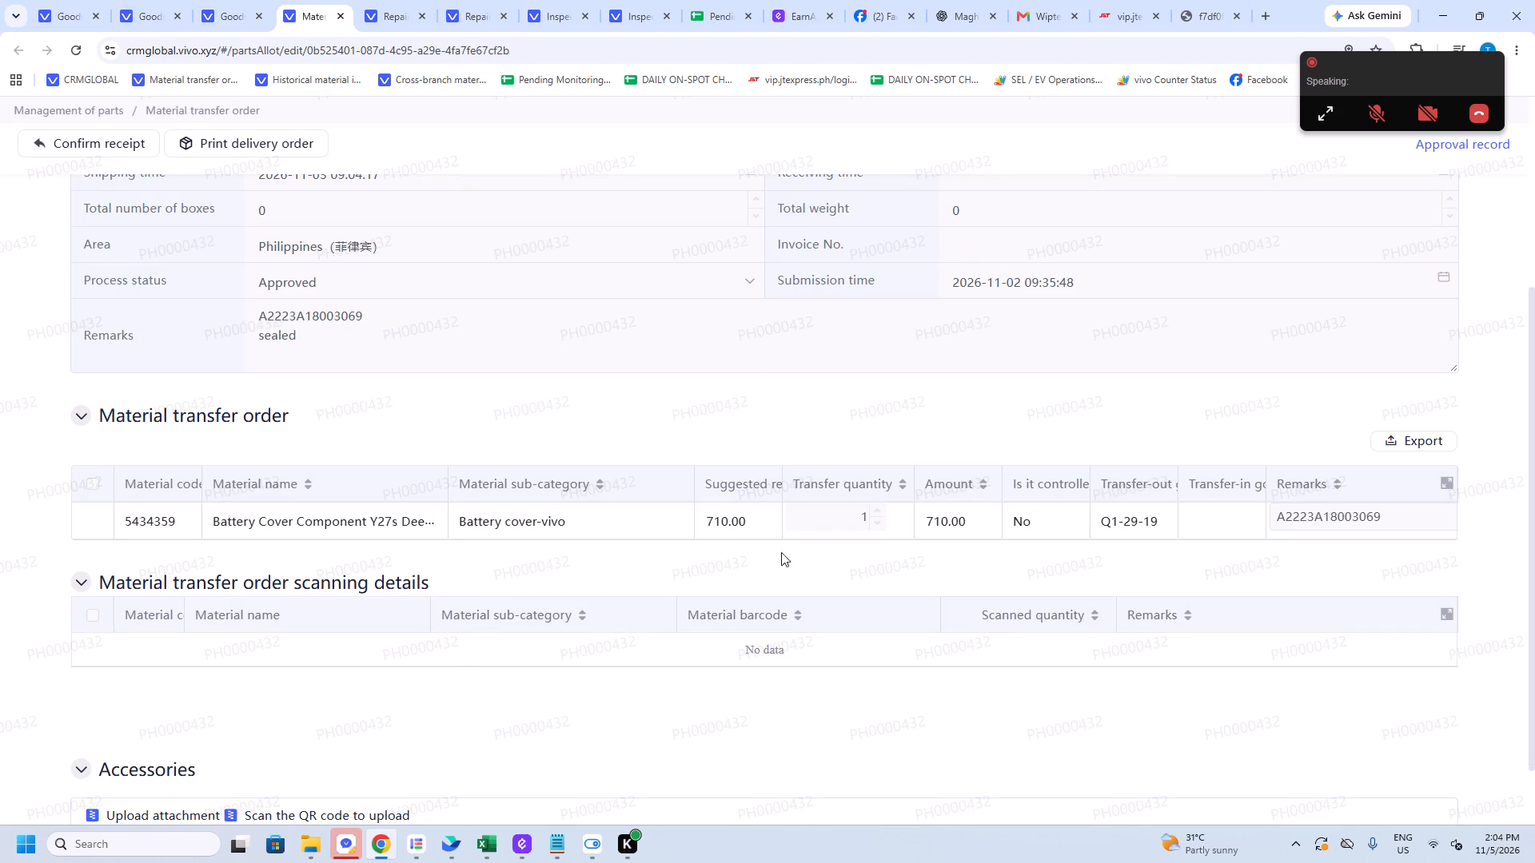
click(230, 0)
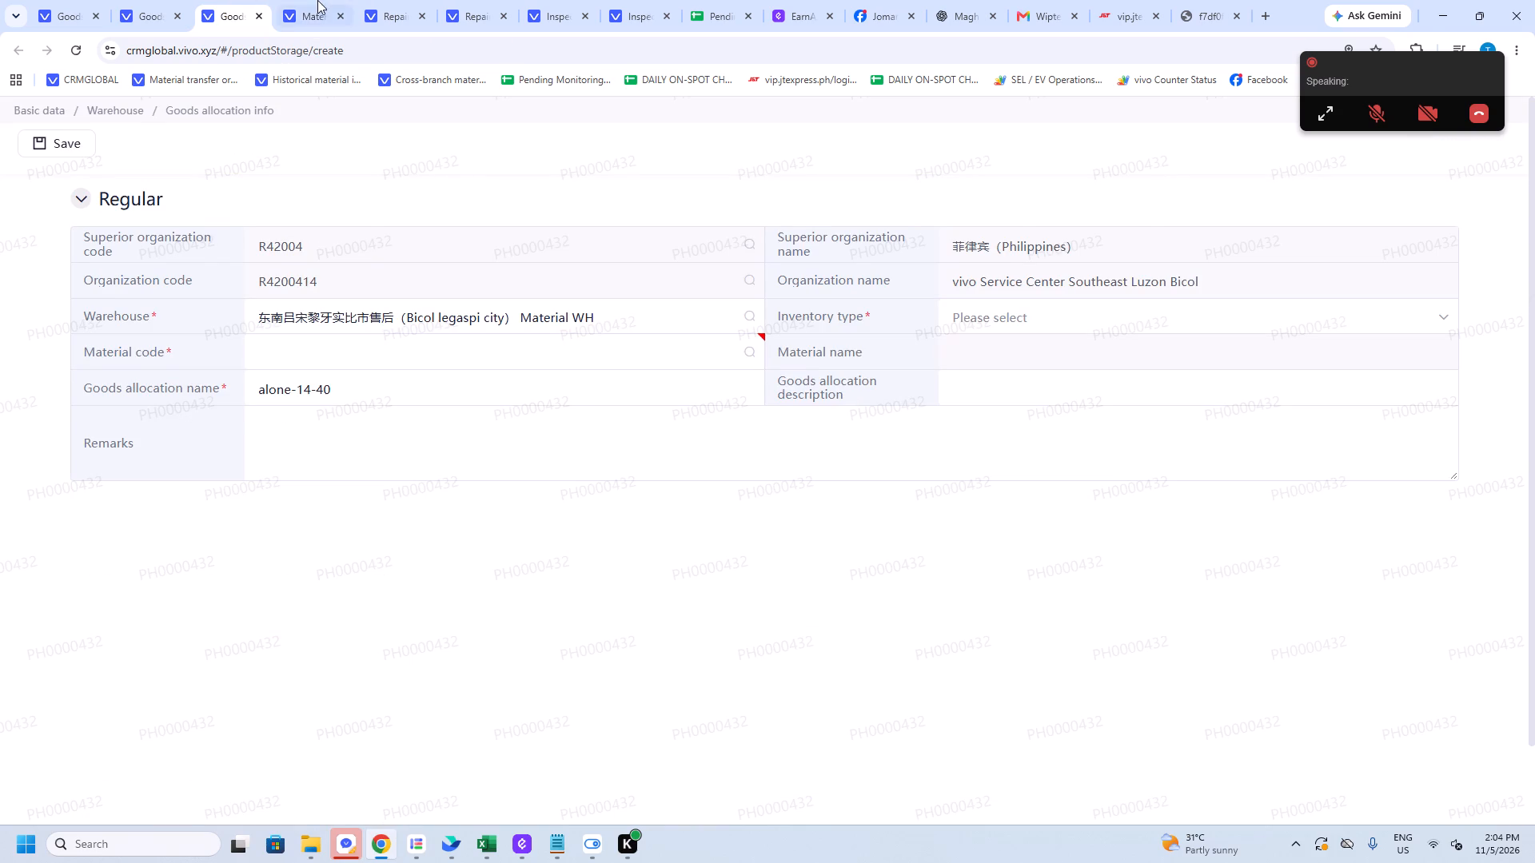
click(320, 0)
double_click(165, 518)
key(ctrl+c)
click(261, 0)
click(264, 342)
key(ctrl+v)
double_click(592, 701)
click(441, 348)
key(Return)
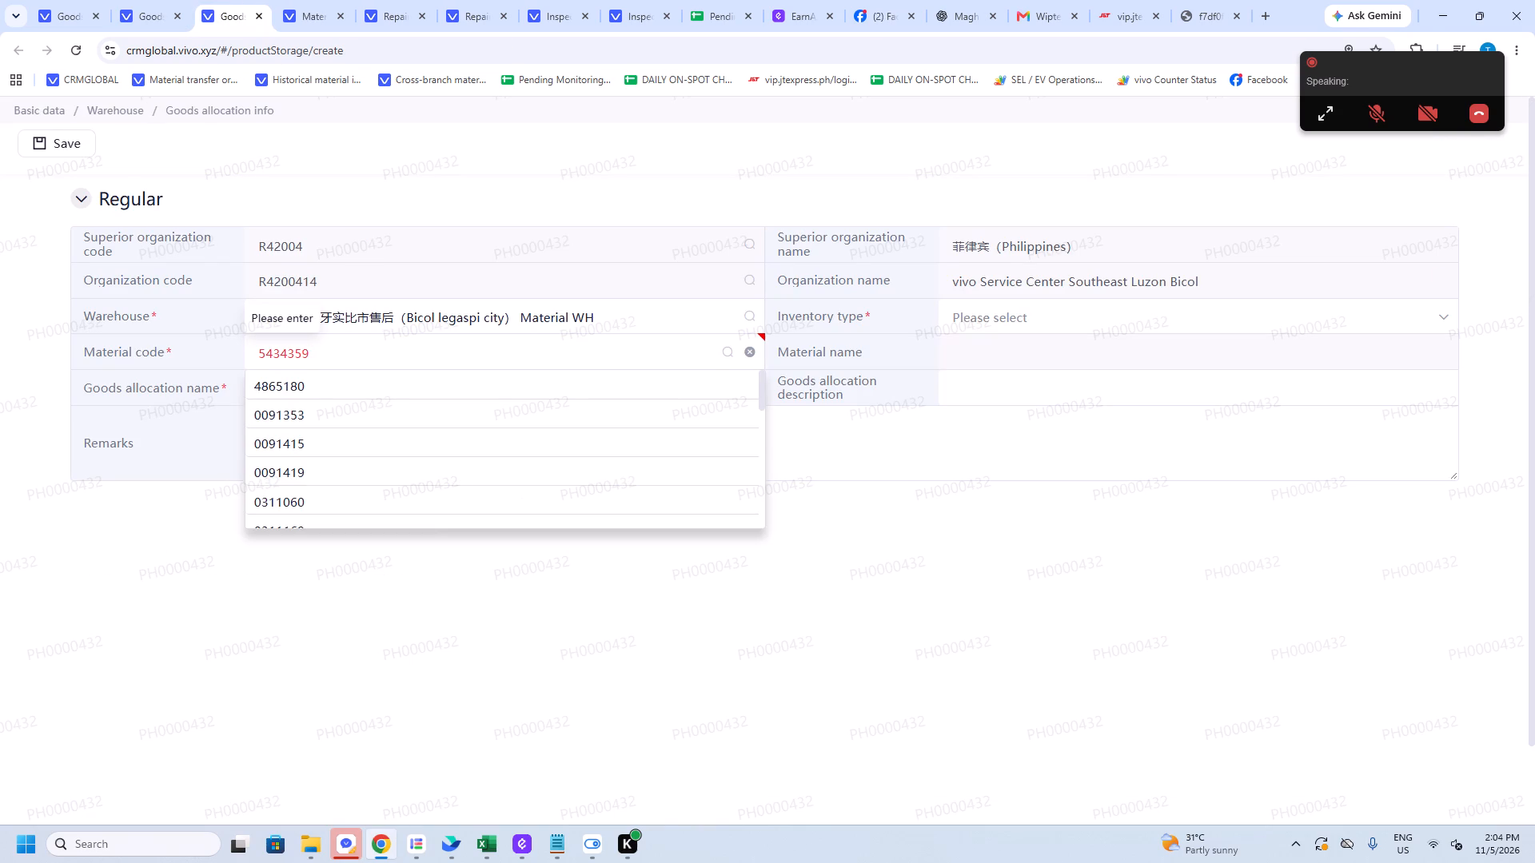
click(340, 386)
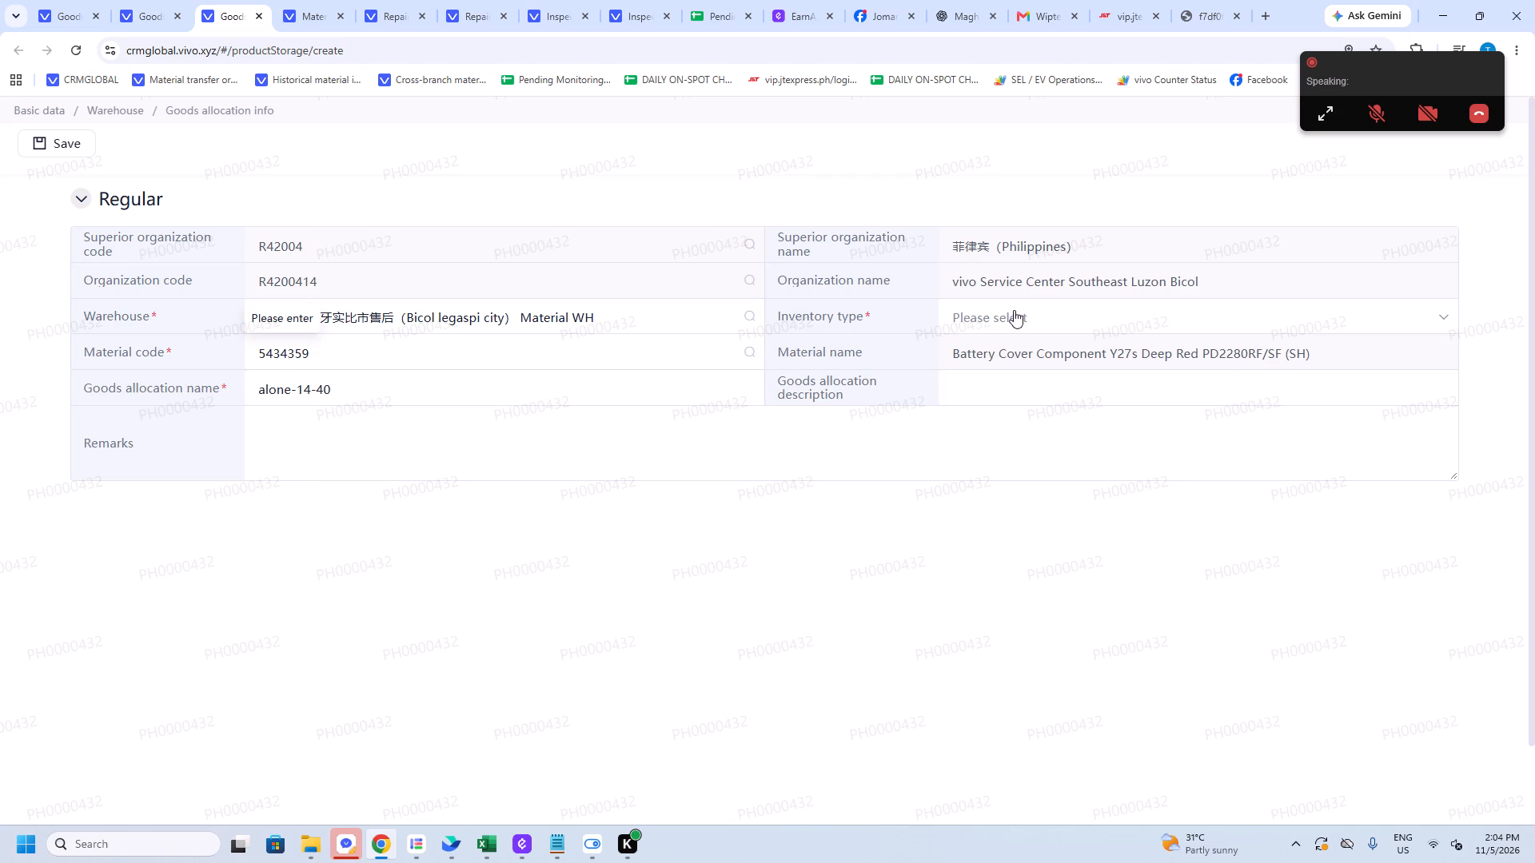
Set the inventory type to Good material and save the alone-14-40 goods allocation record.
click(1014, 310)
click(1013, 380)
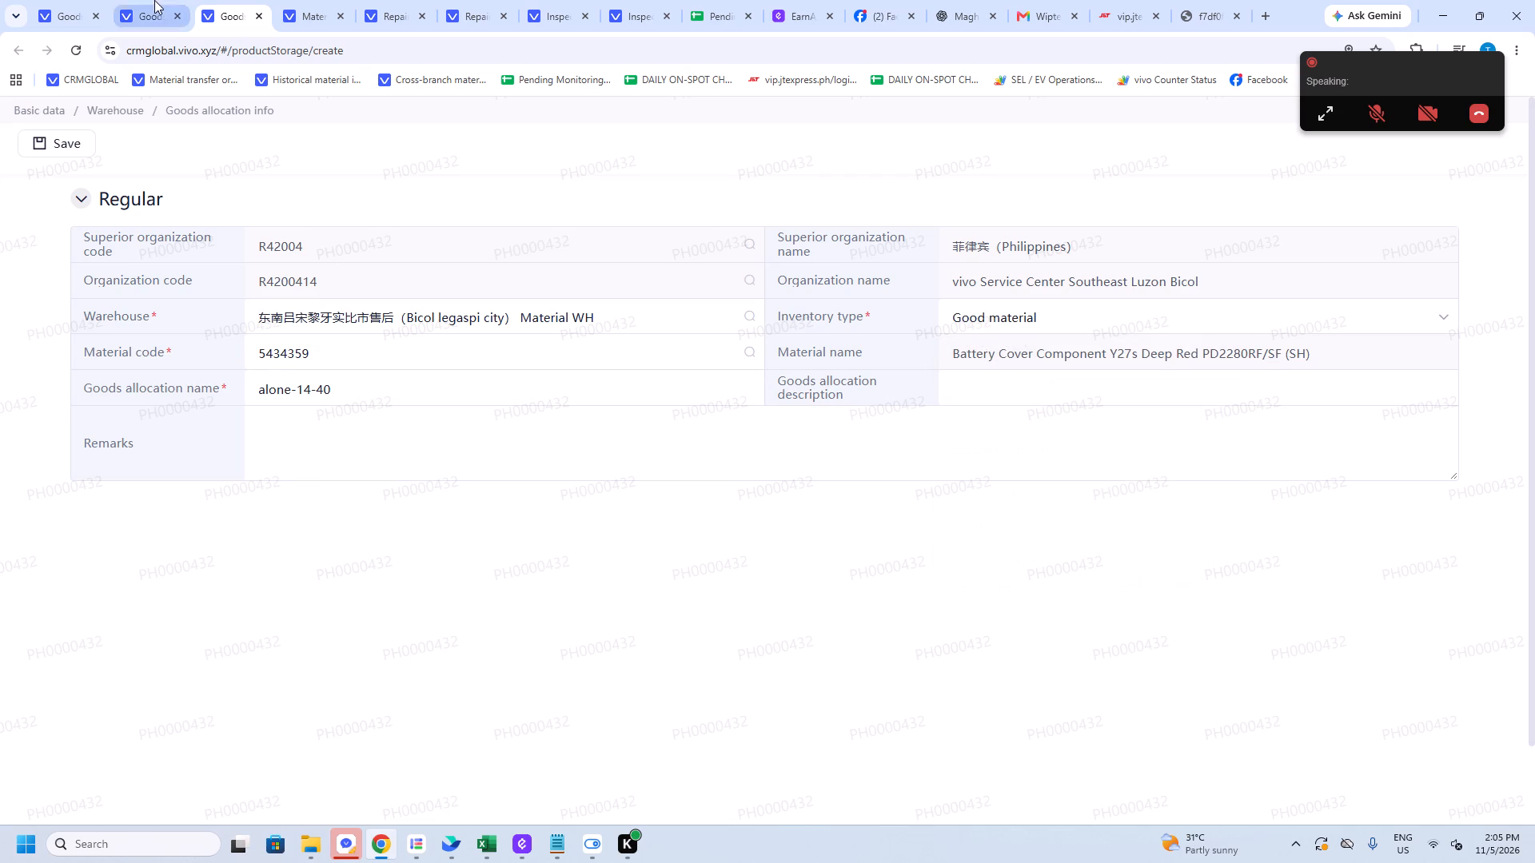
click(157, 0)
click(269, 2)
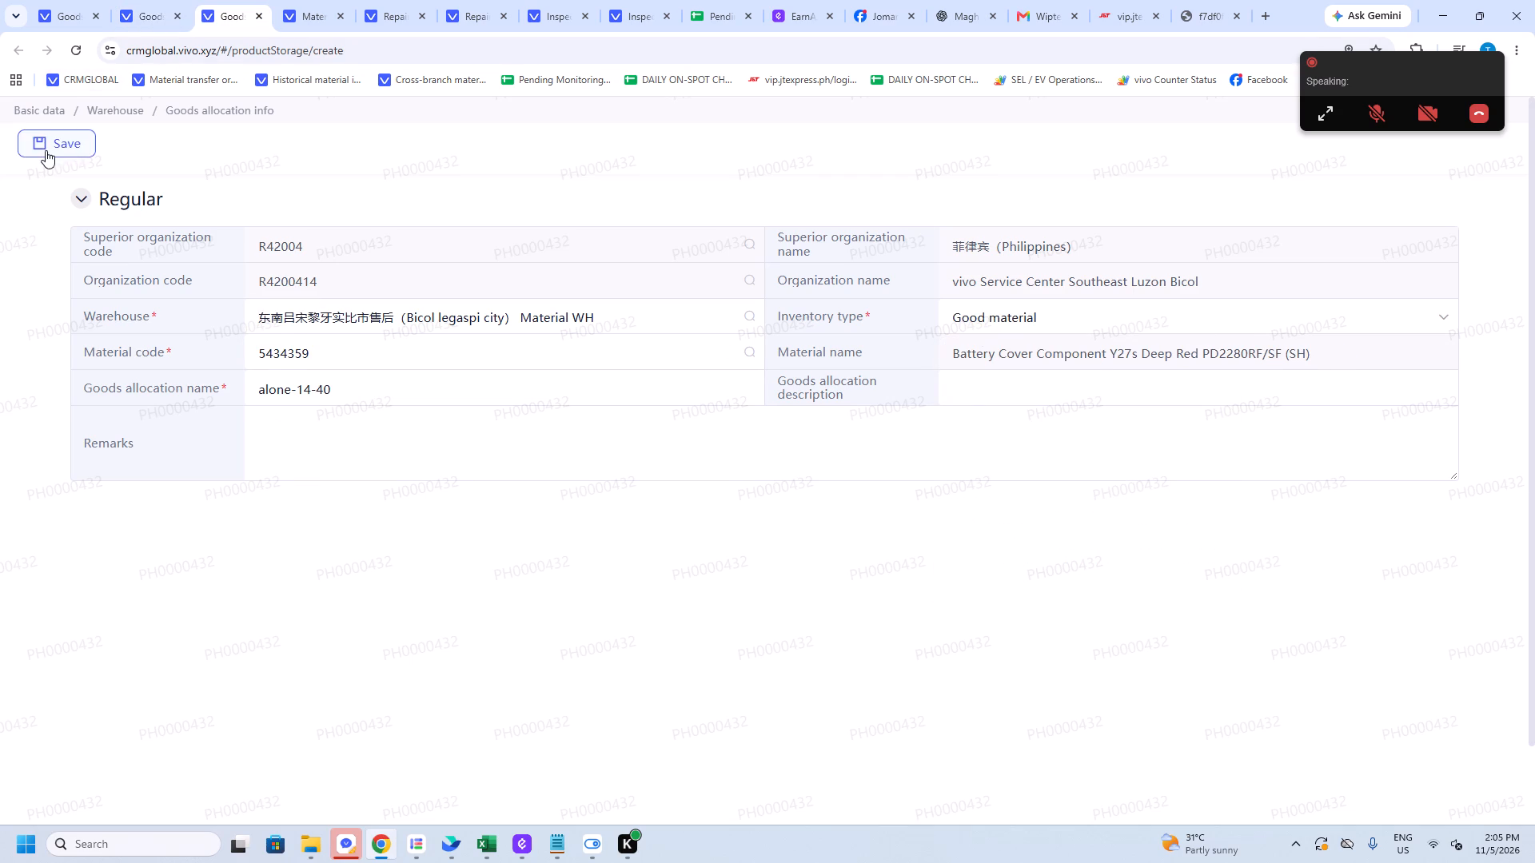
click(46, 150)
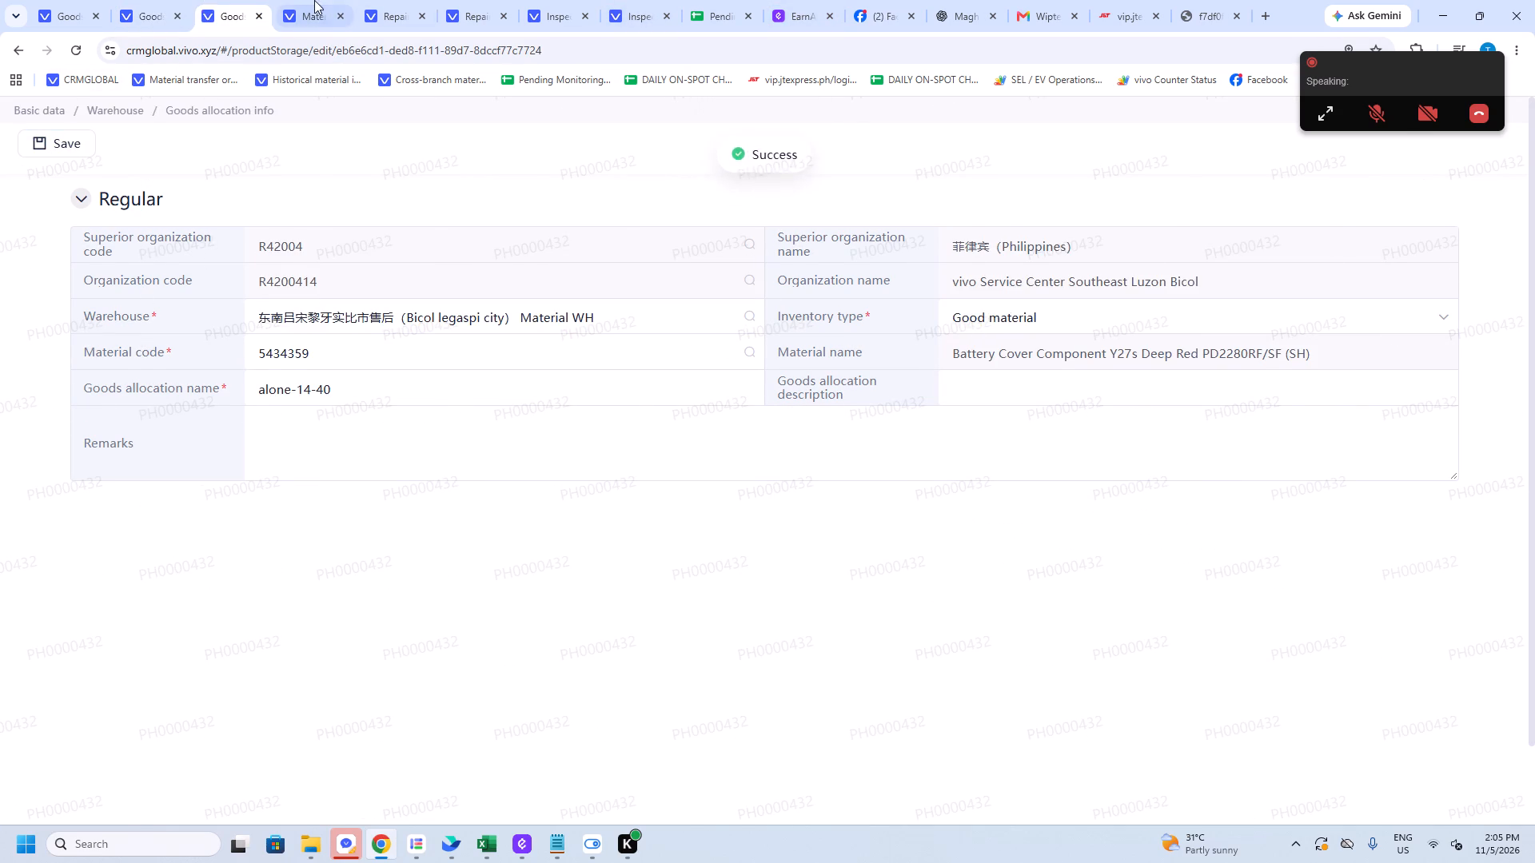
click(320, 0)
click(75, 144)
click(912, 511)
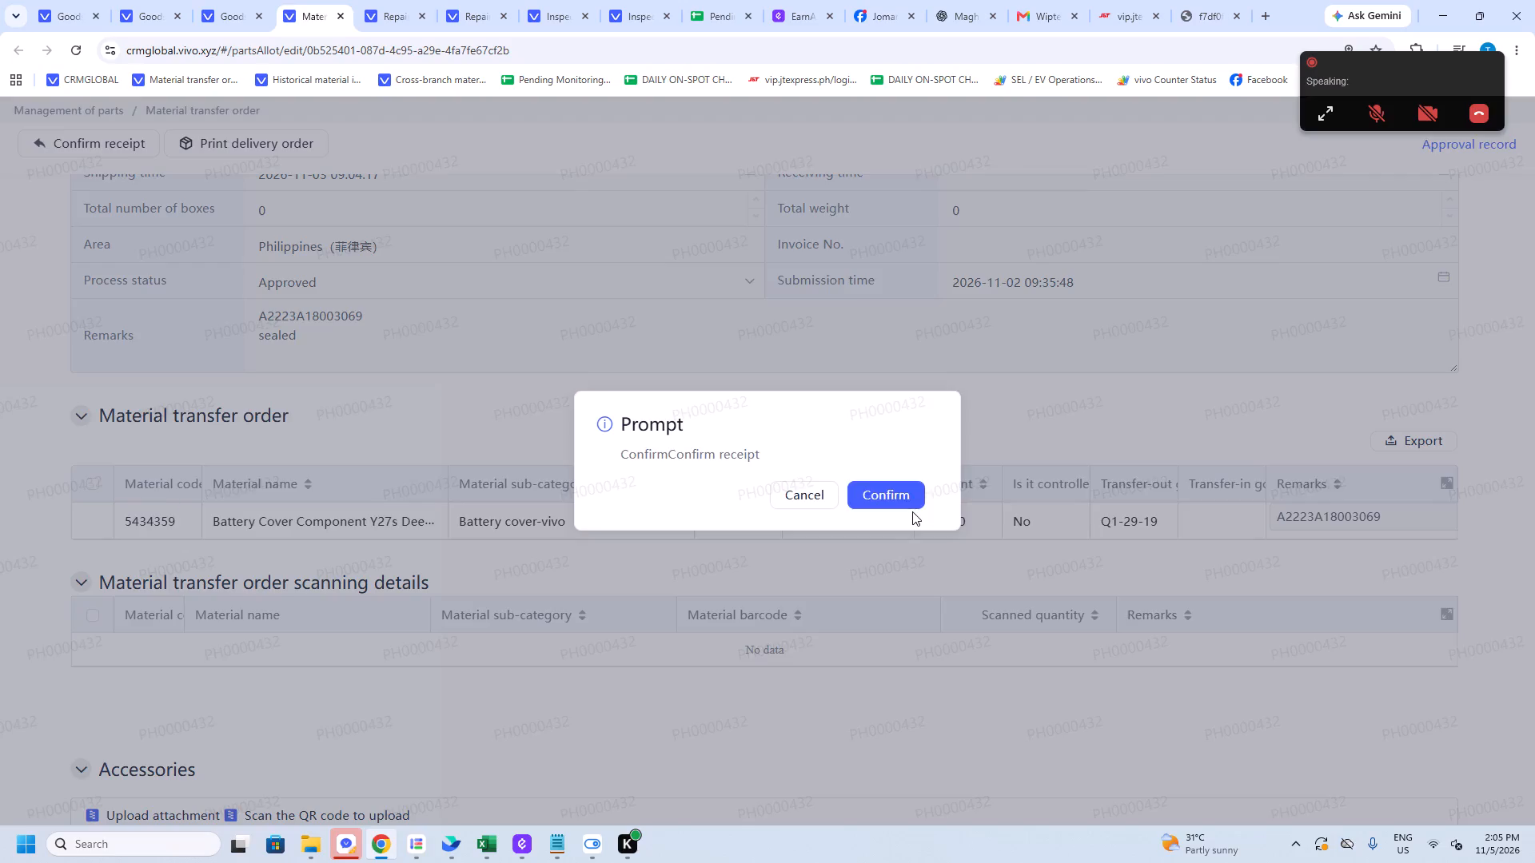
click(912, 506)
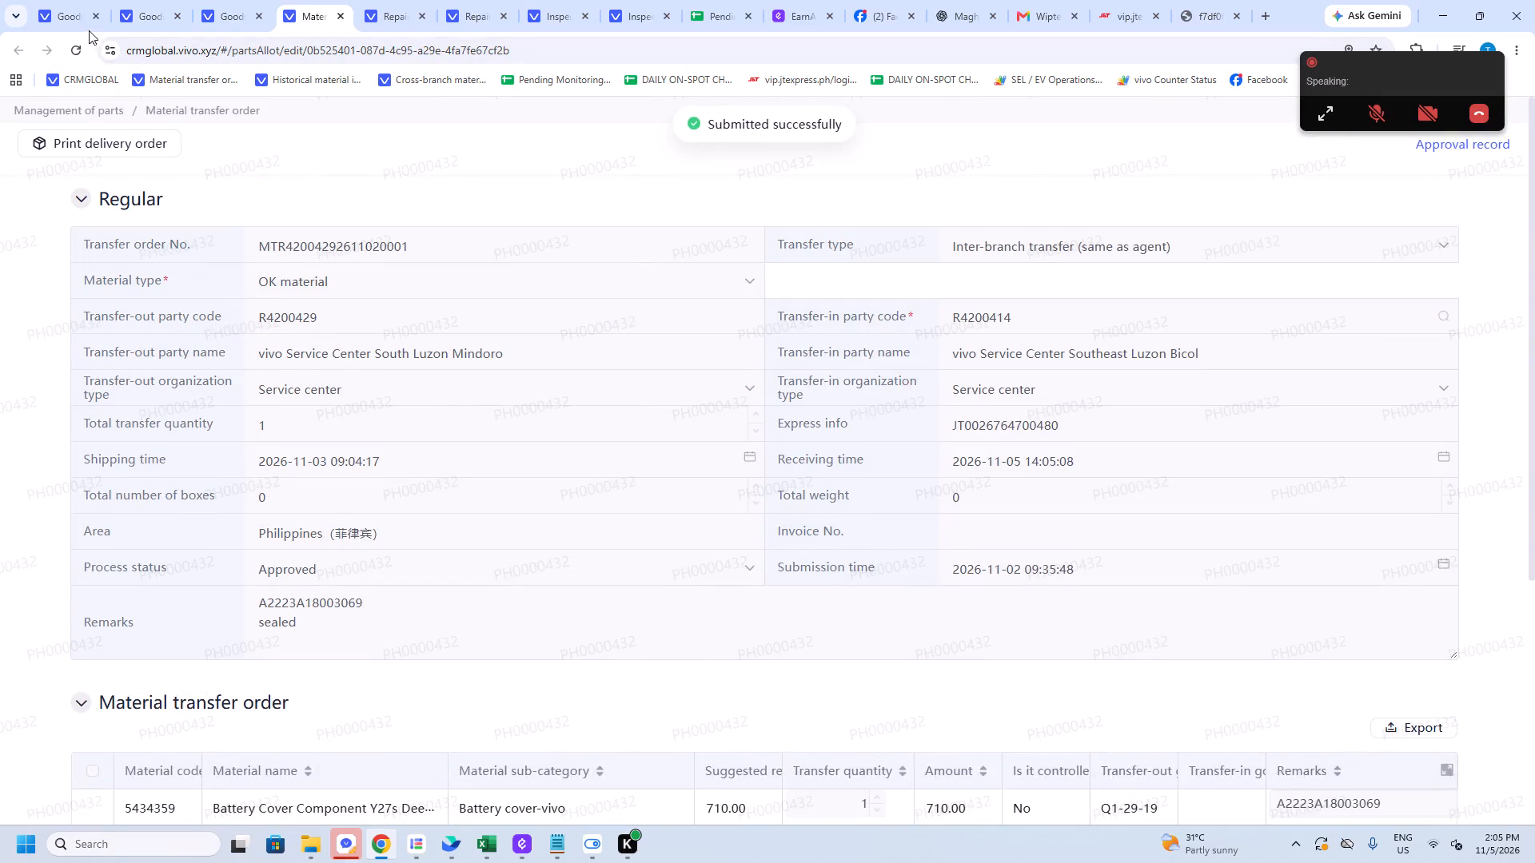
key(ctrl+w)
Close the alone-14-39 goods allocation record that was opened for reference.
click(62, 0)
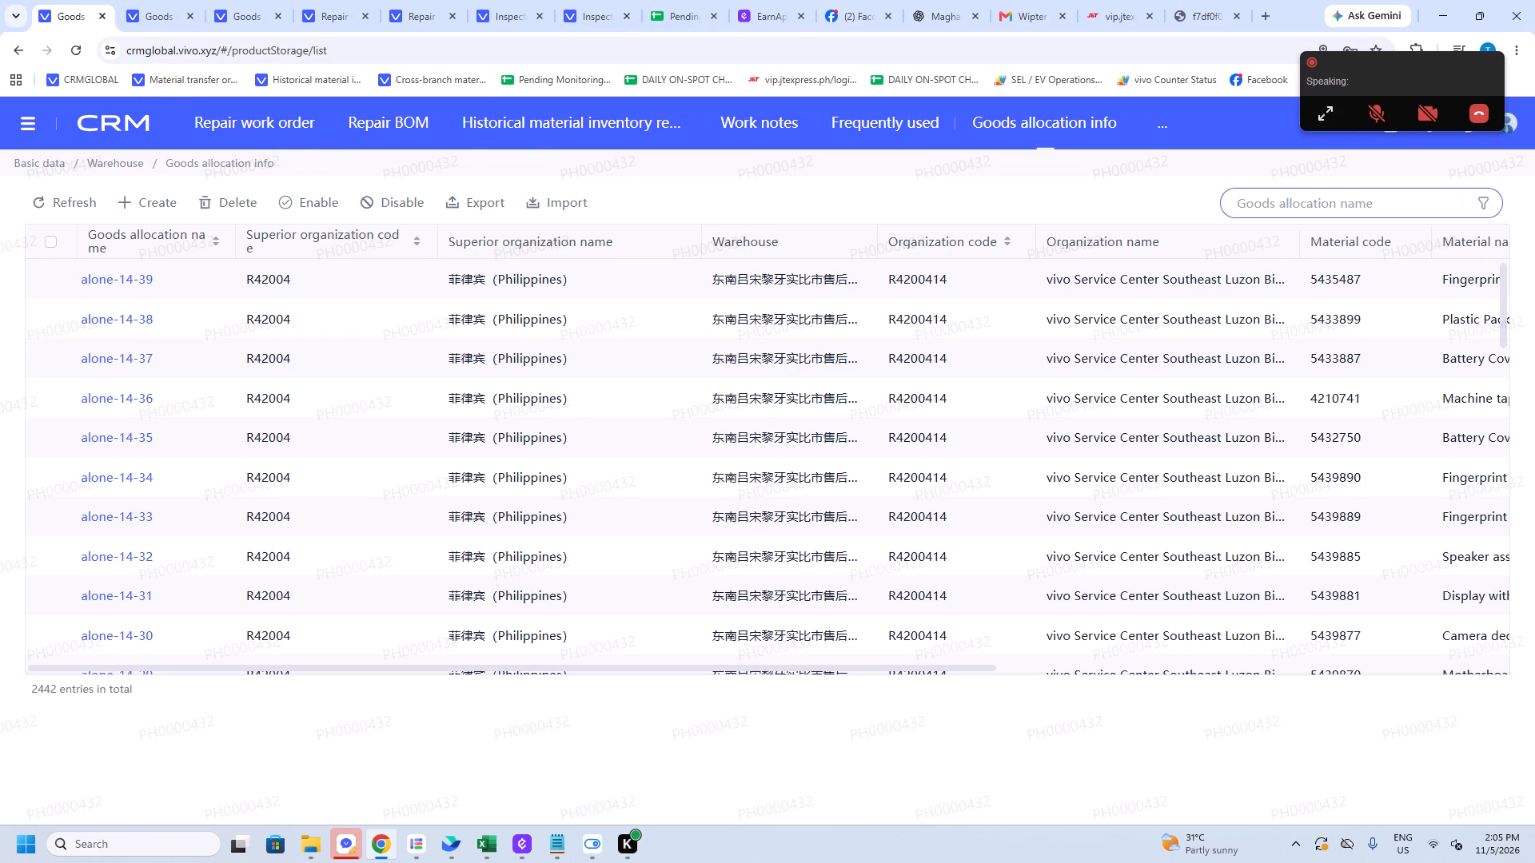
click(1376, 201)
click(148, 0)
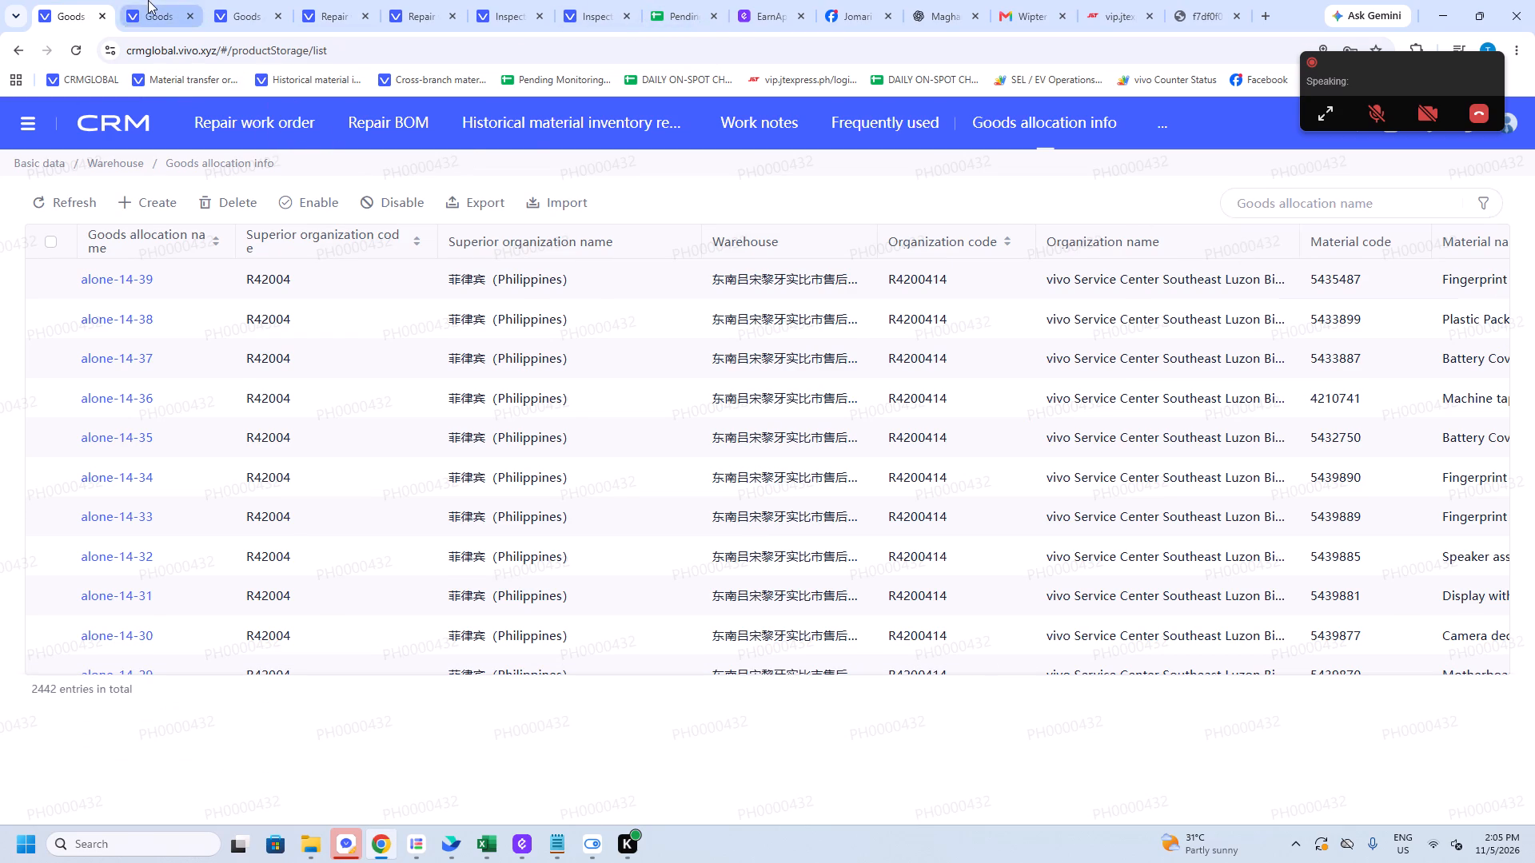
key(ctrl+w)
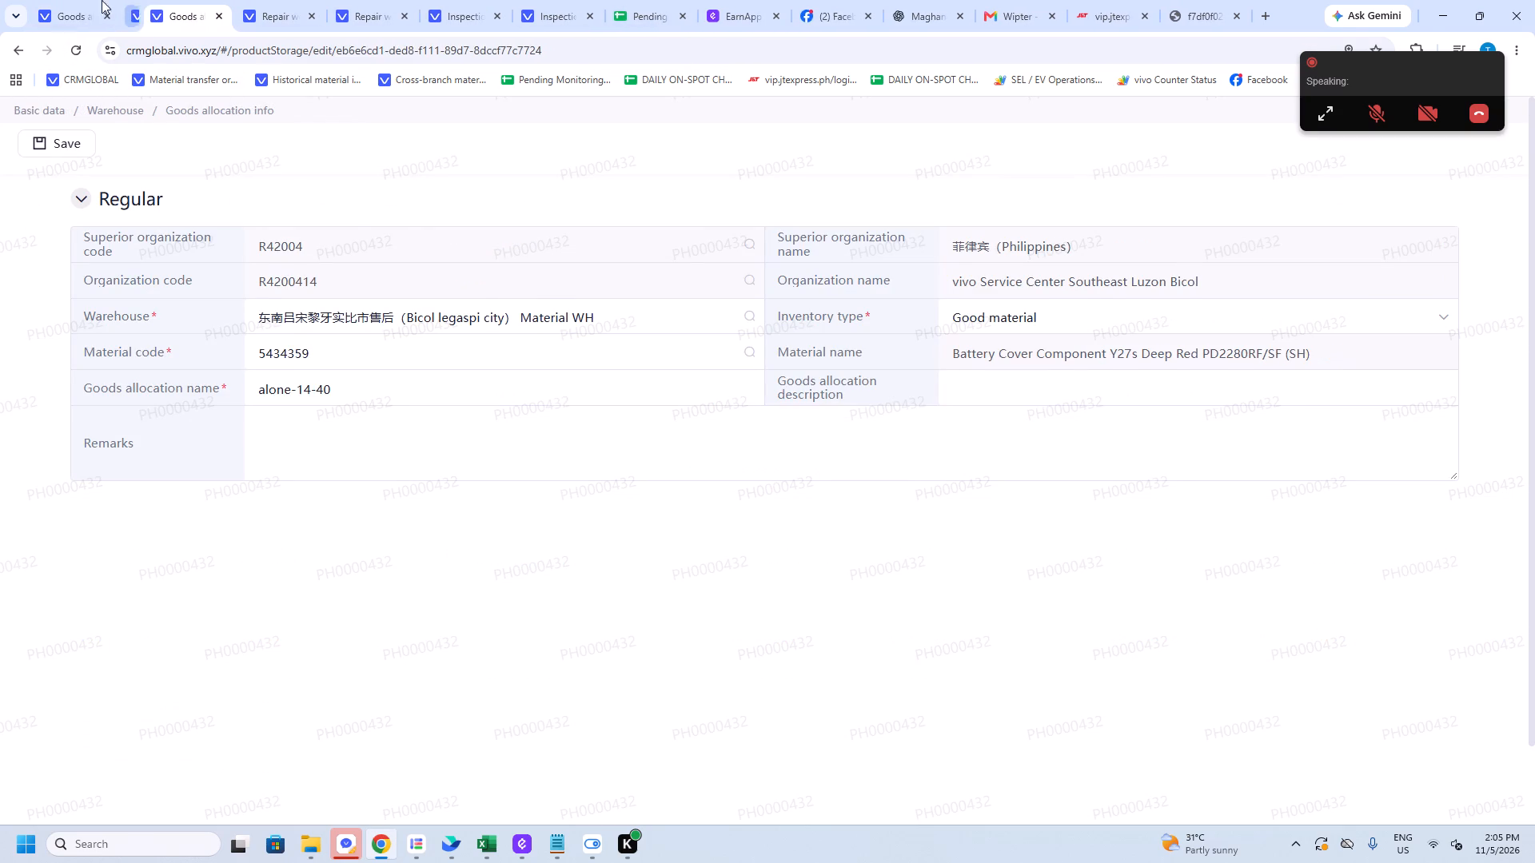
click(60, 0)
drag(1449, 73, 1423, 38)
click(1394, 127)
click(1397, 154)
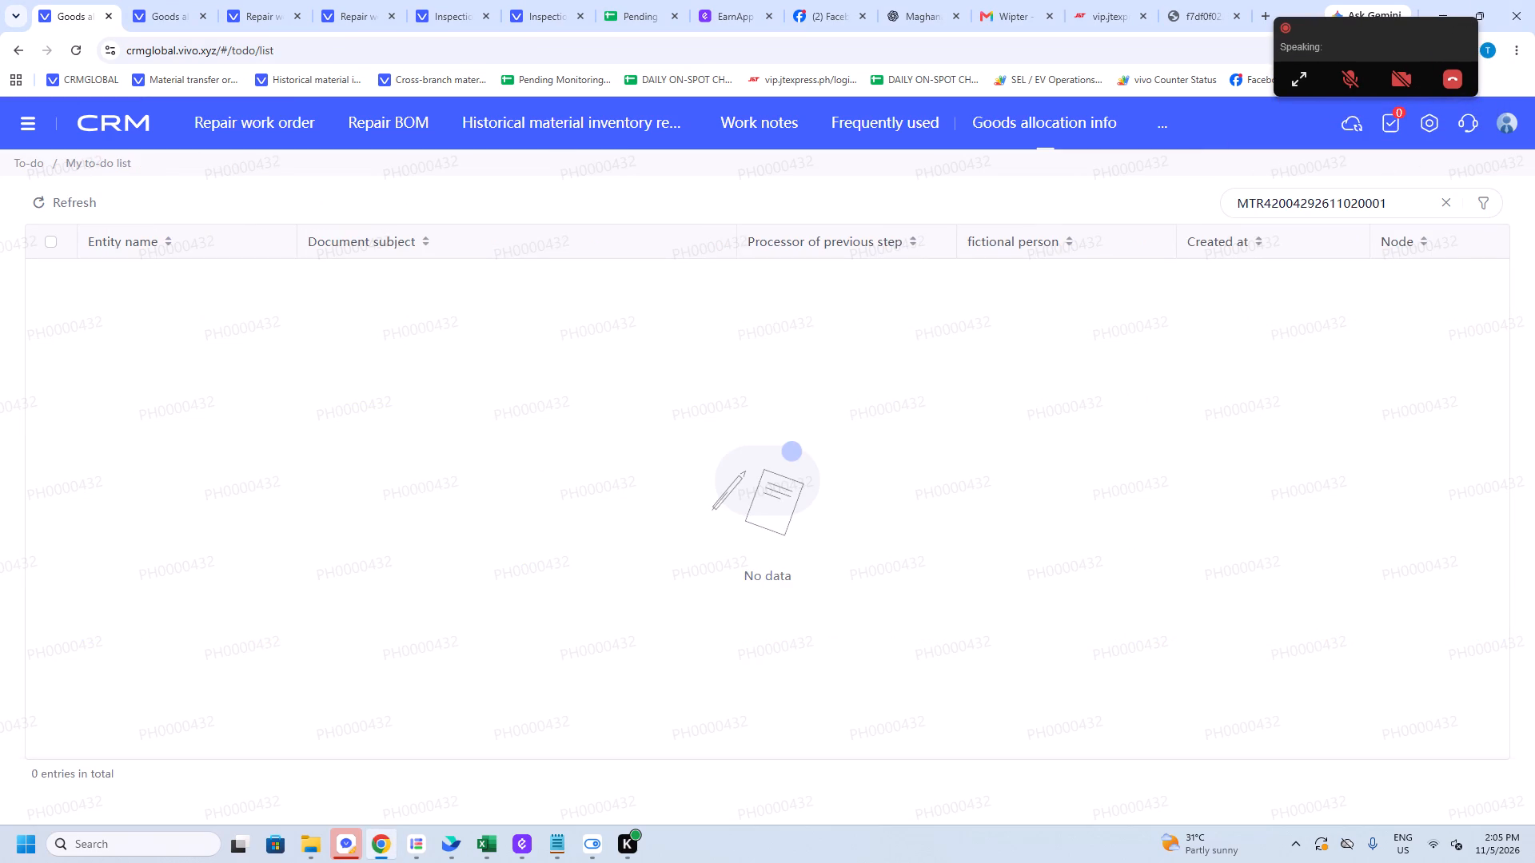
double_click(1372, 209)
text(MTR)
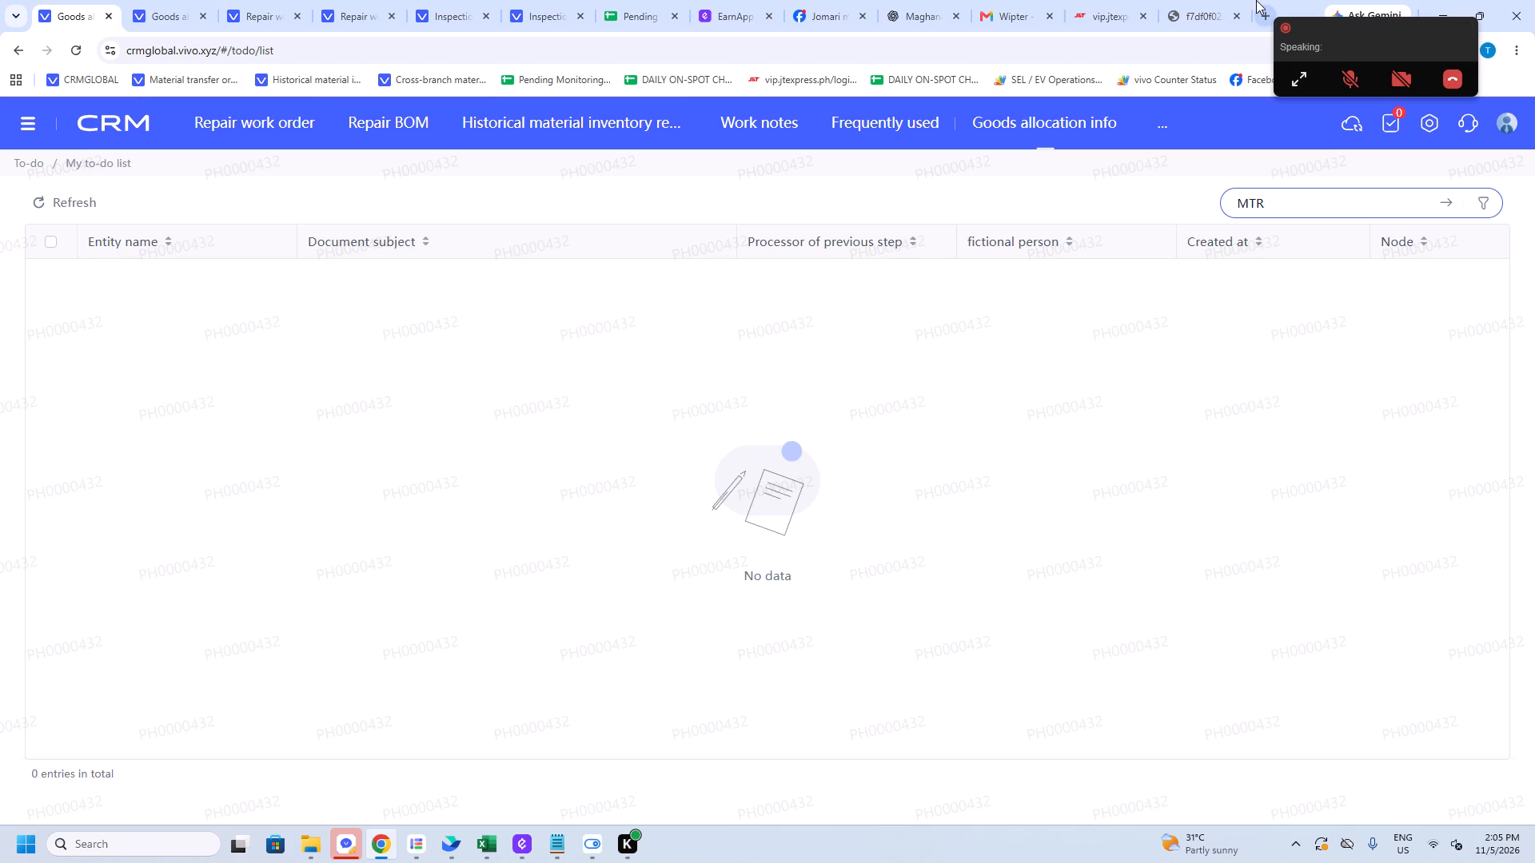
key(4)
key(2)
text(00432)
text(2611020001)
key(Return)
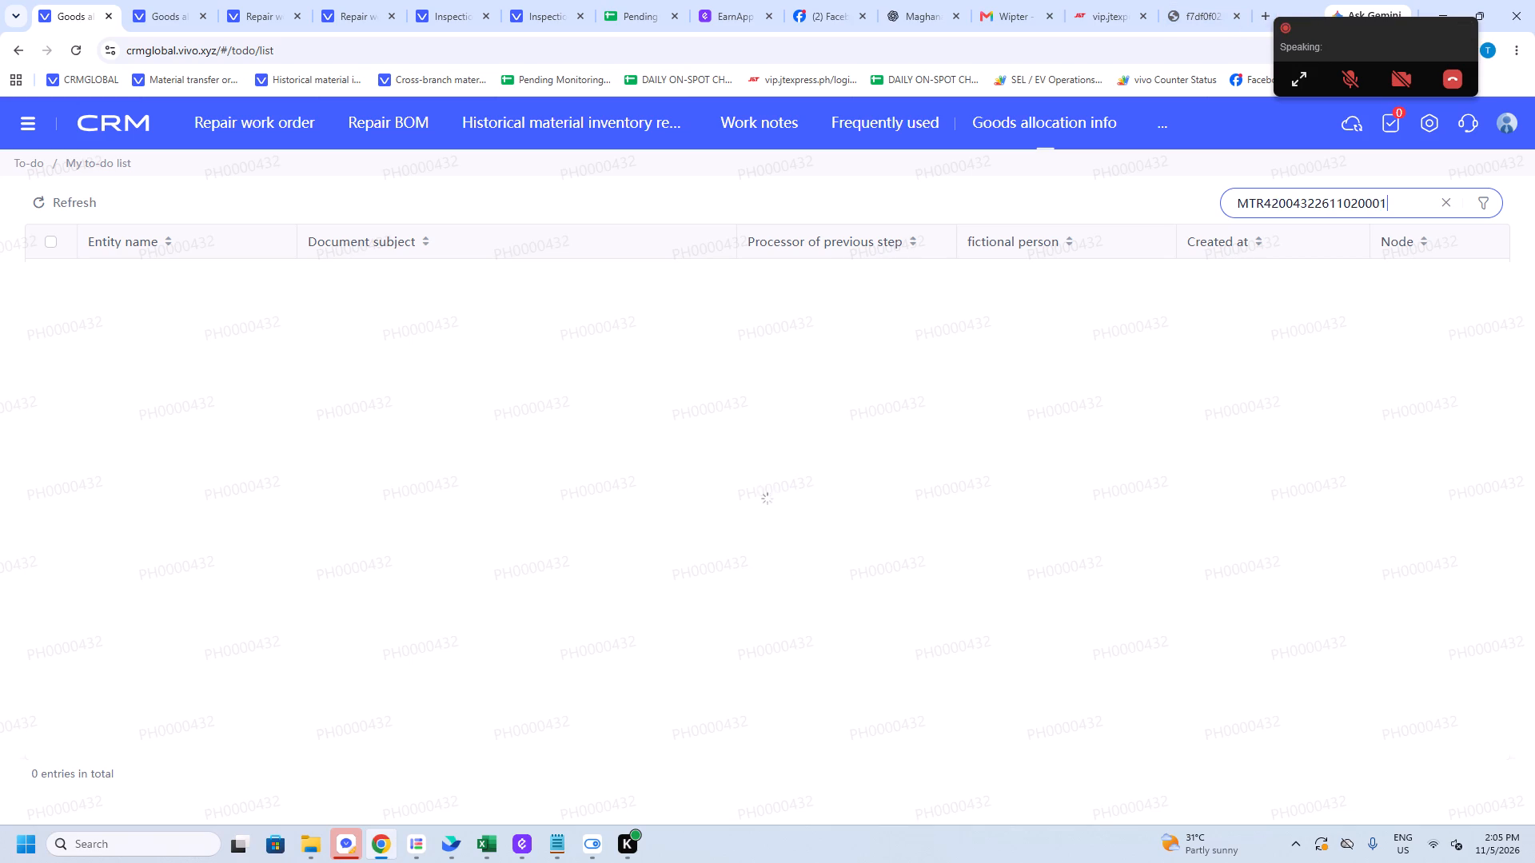
click(389, 282)
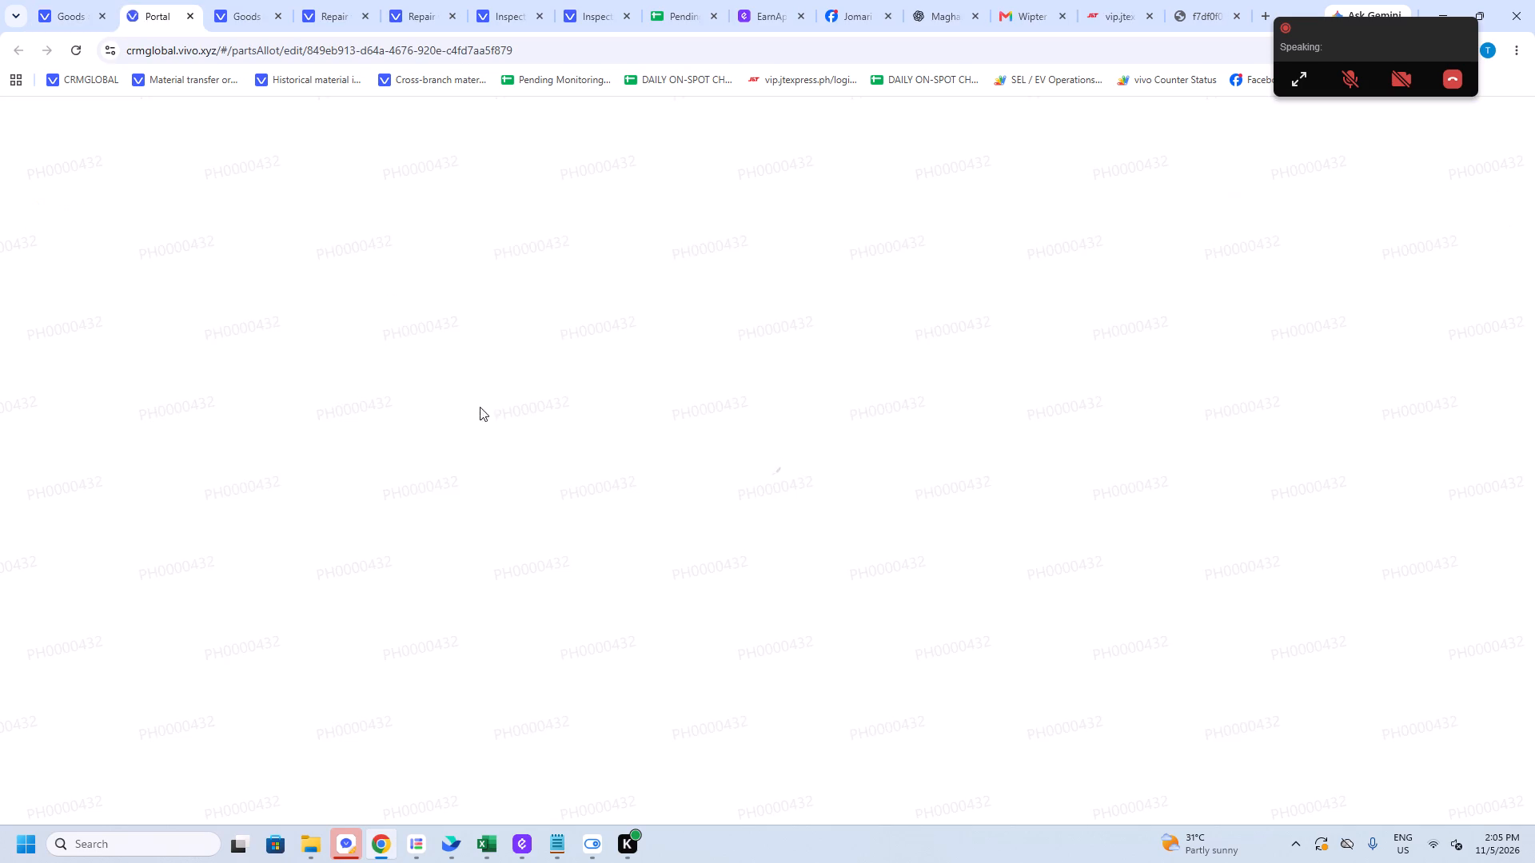
scroll(66, 364, down, 3)
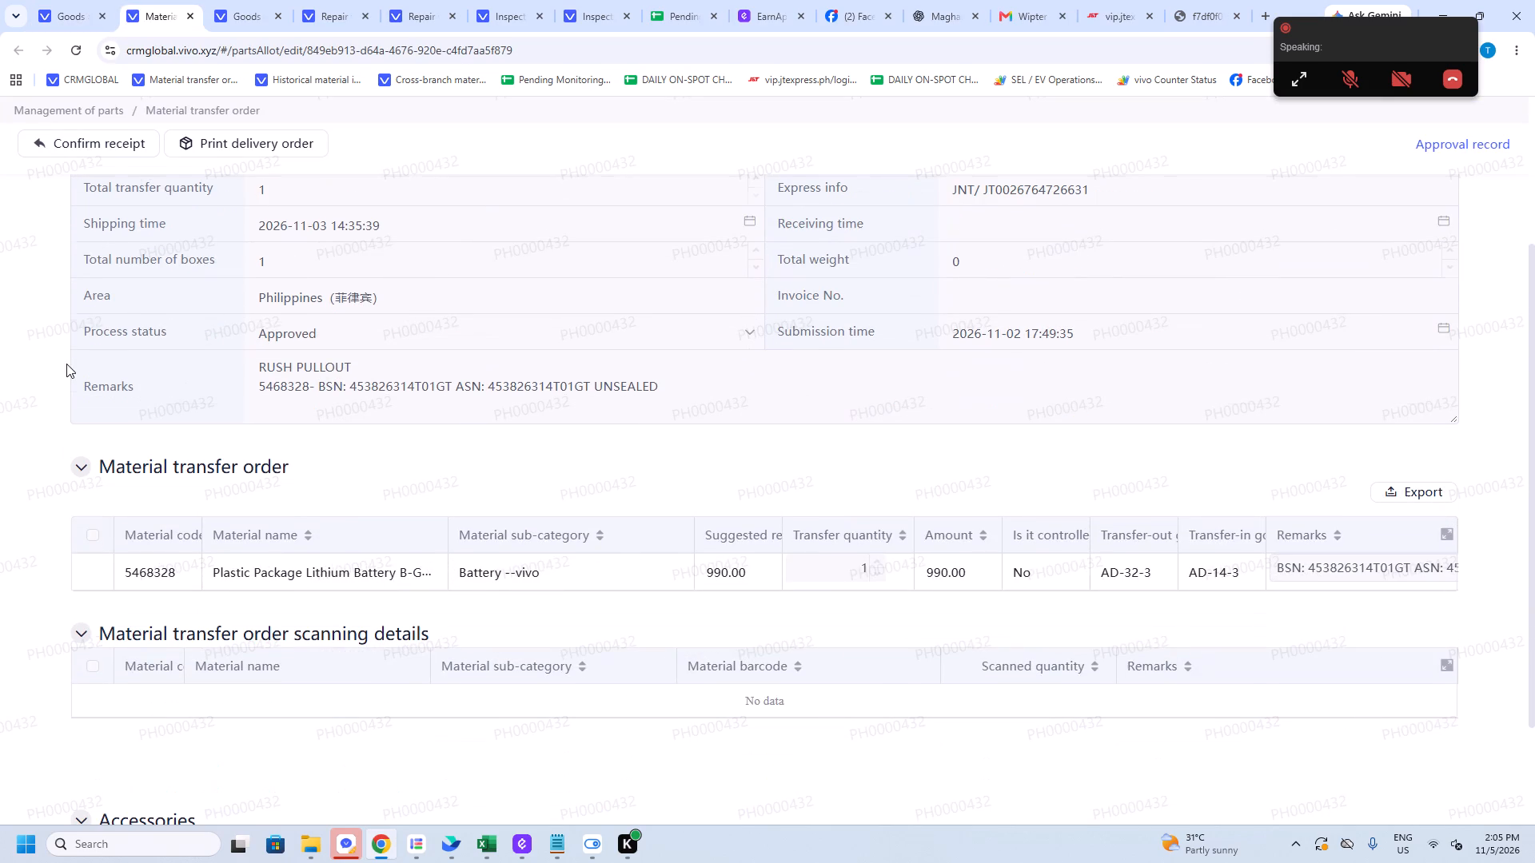
click(107, 145)
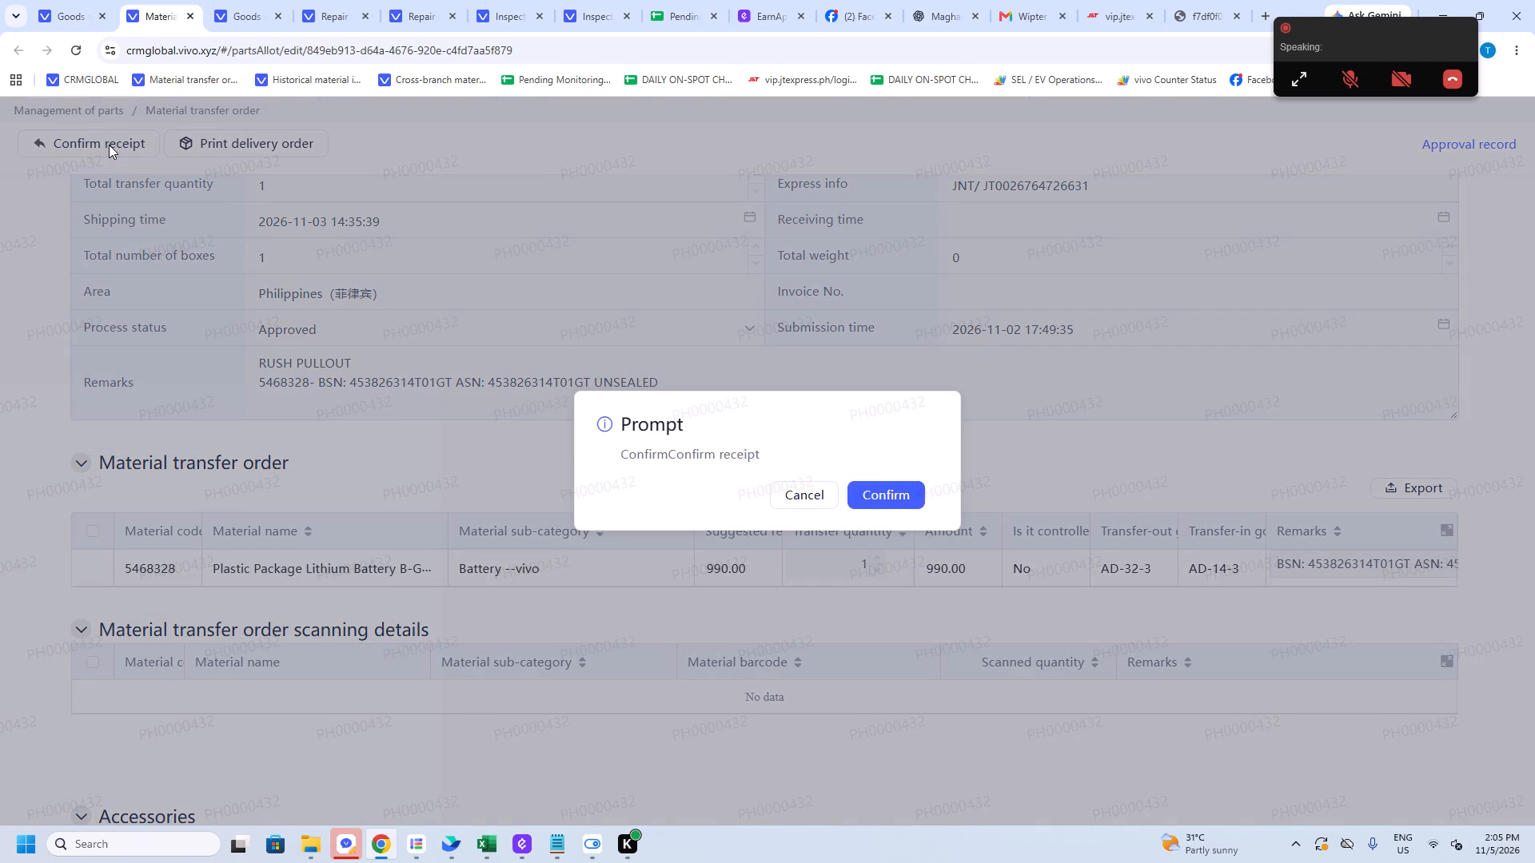
click(799, 486)
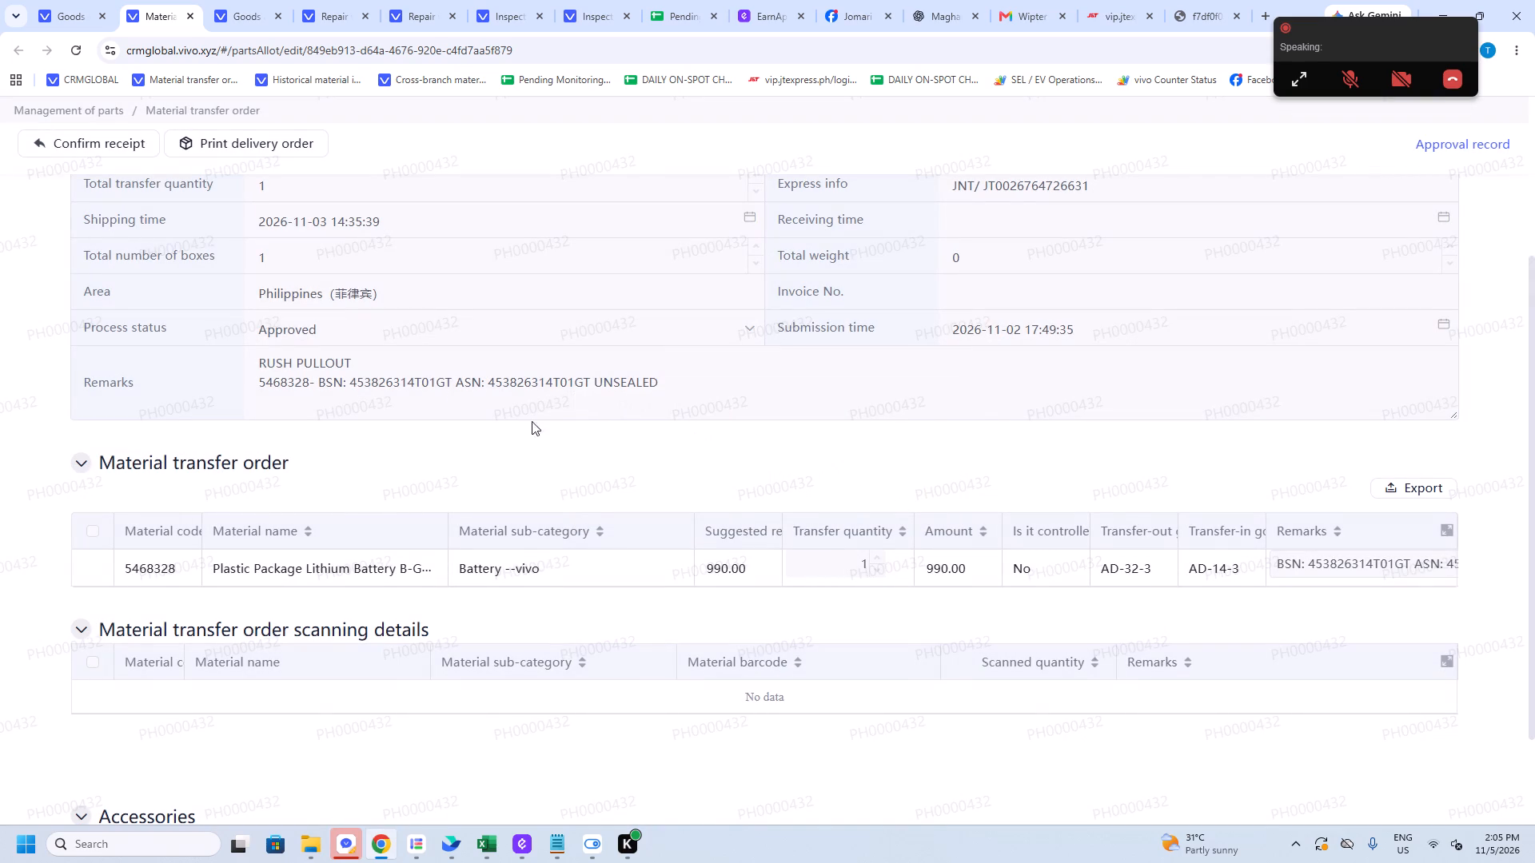
click(70, 141)
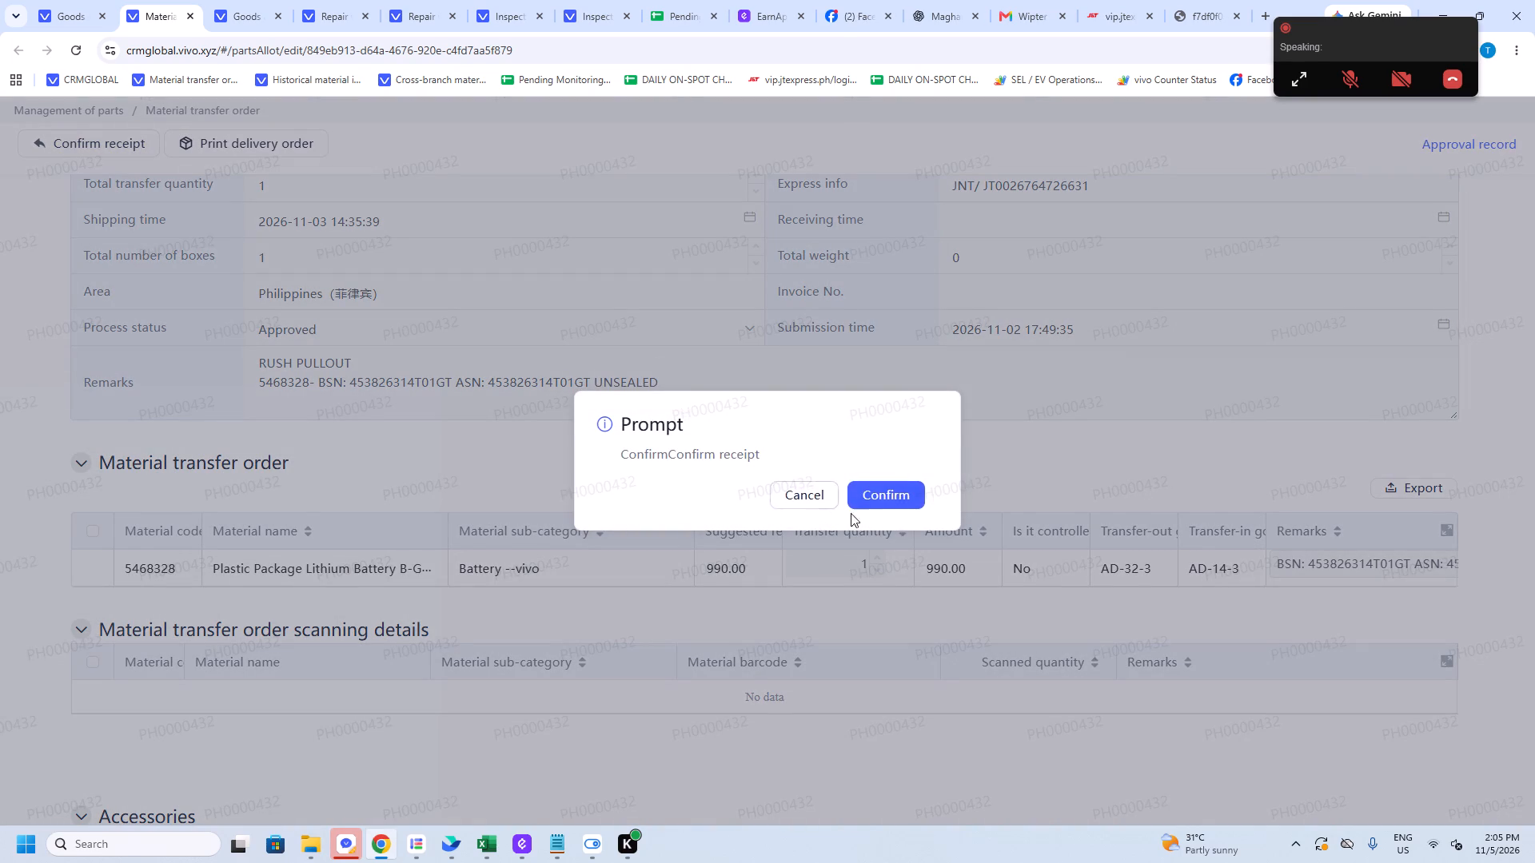
click(857, 511)
click(856, 494)
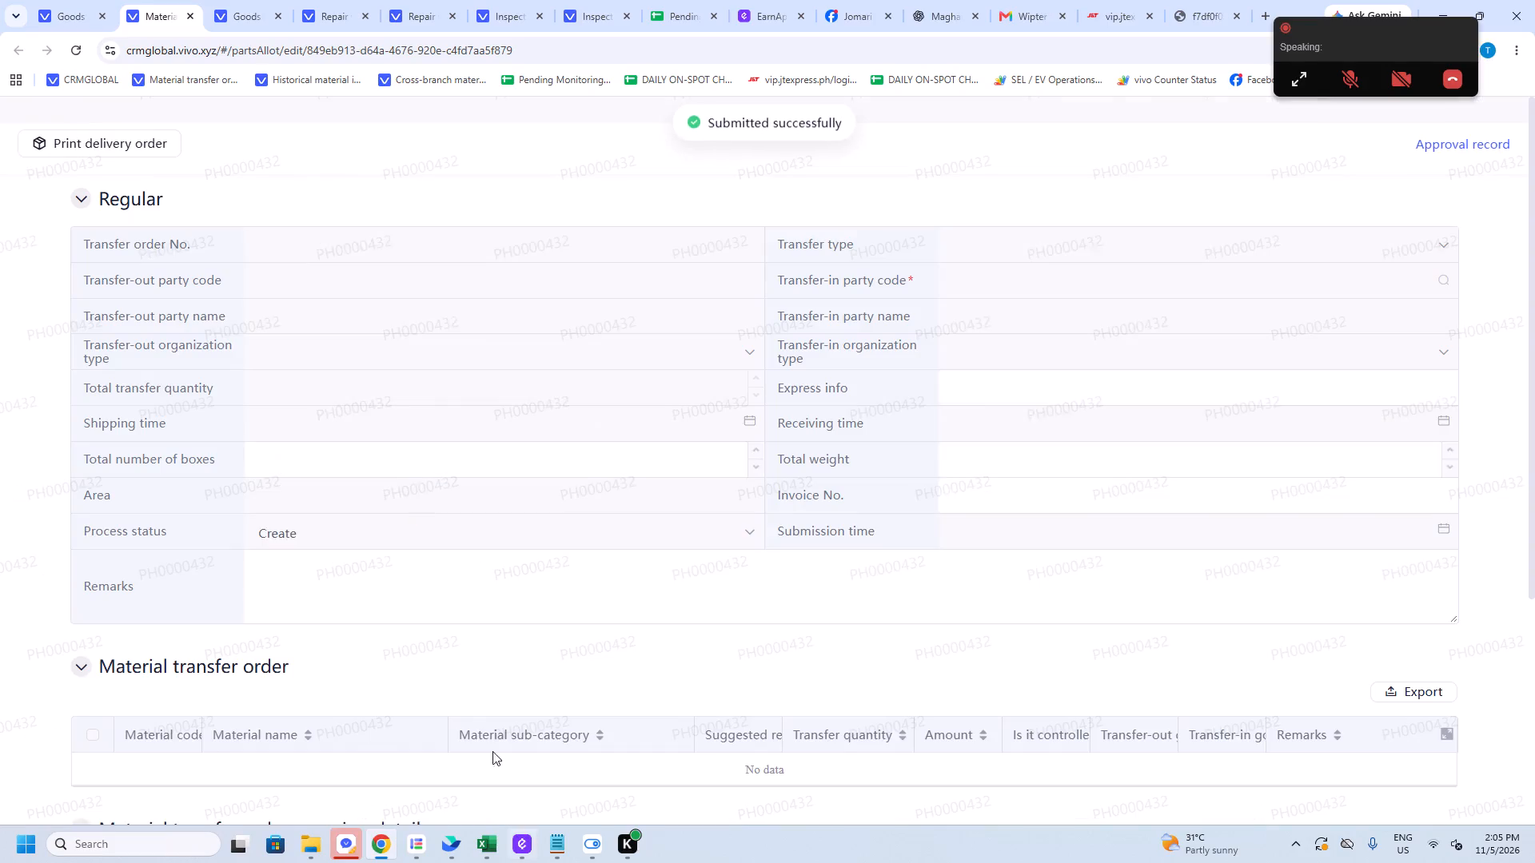
key(ctrl+w)
key(ctrl+e)
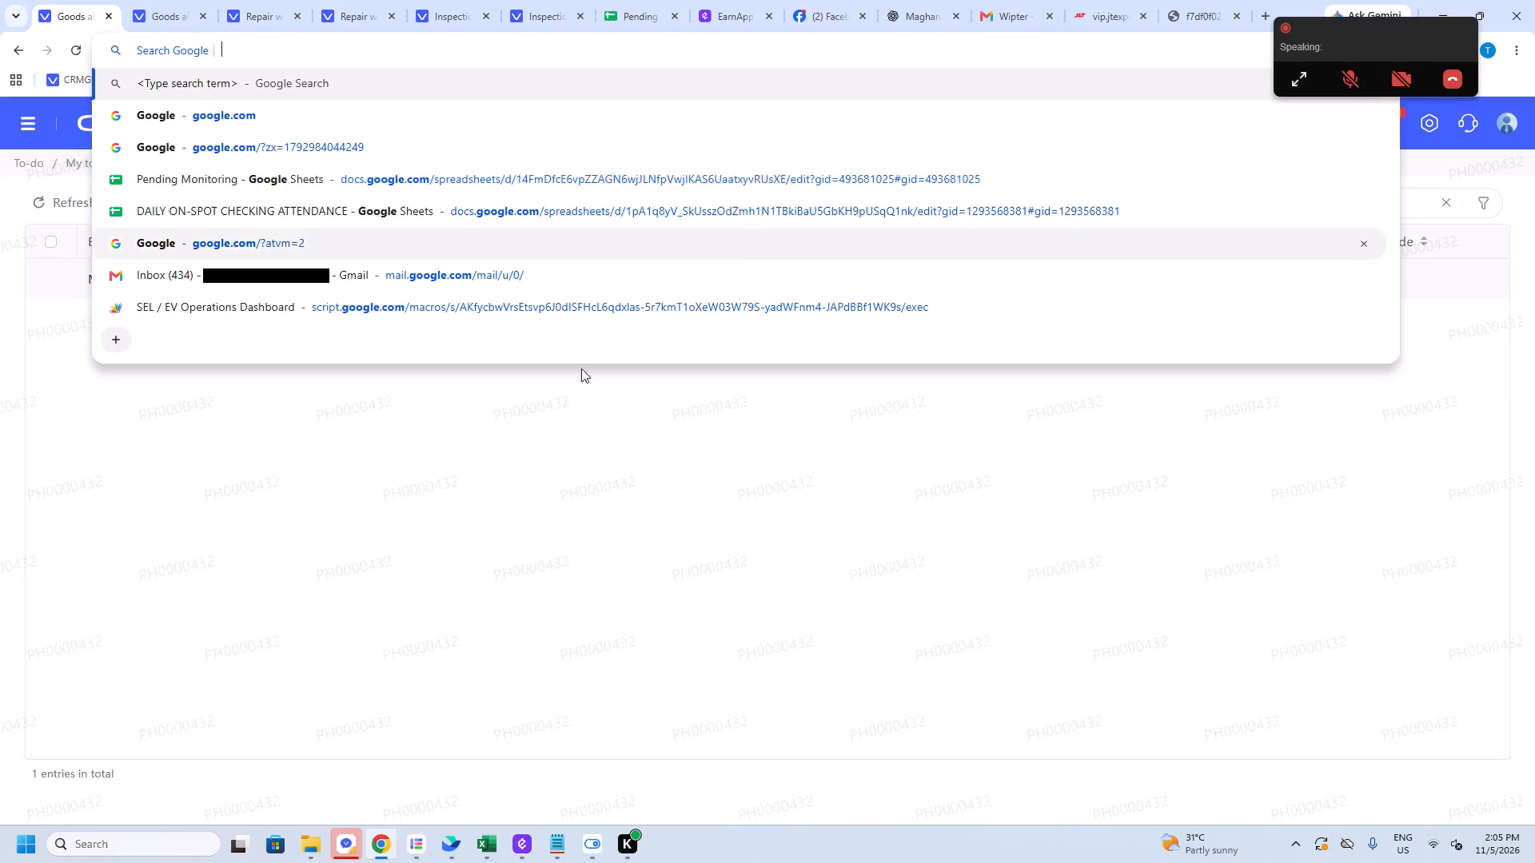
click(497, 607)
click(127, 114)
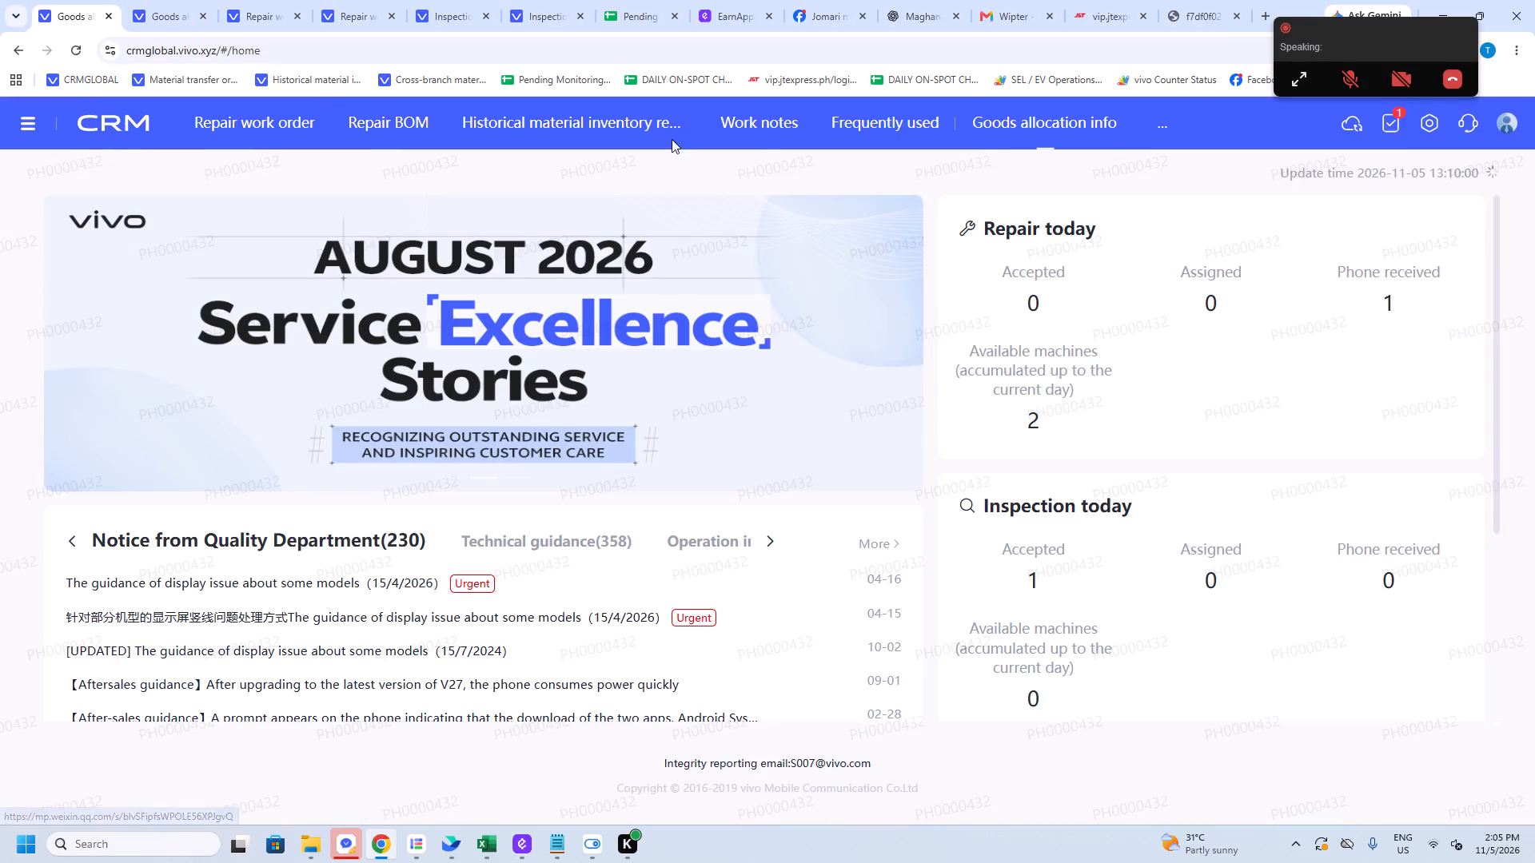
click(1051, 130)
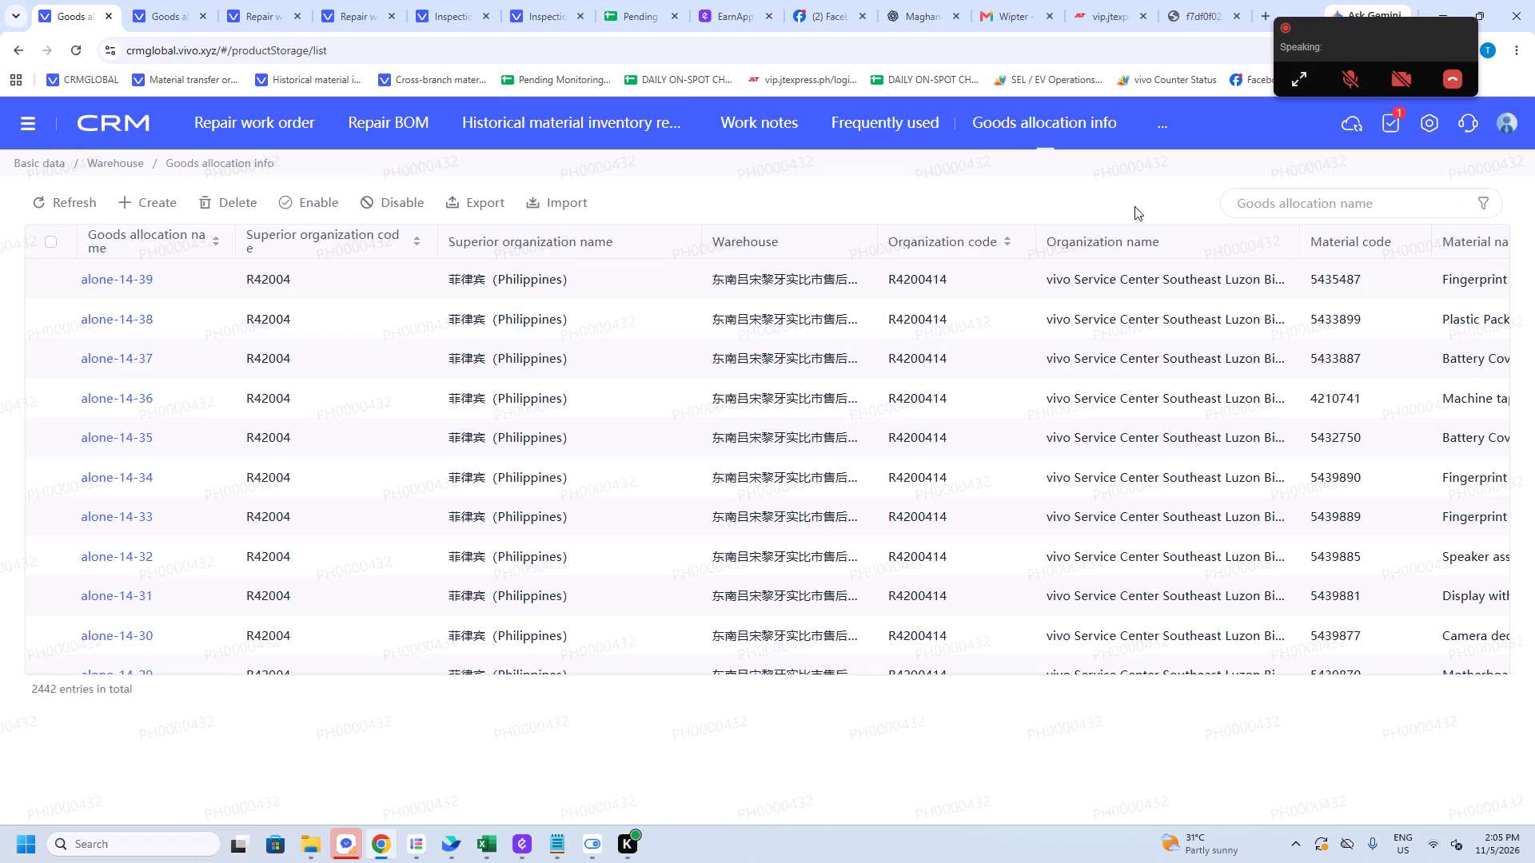
click(1376, 118)
click(1385, 125)
click(1417, 161)
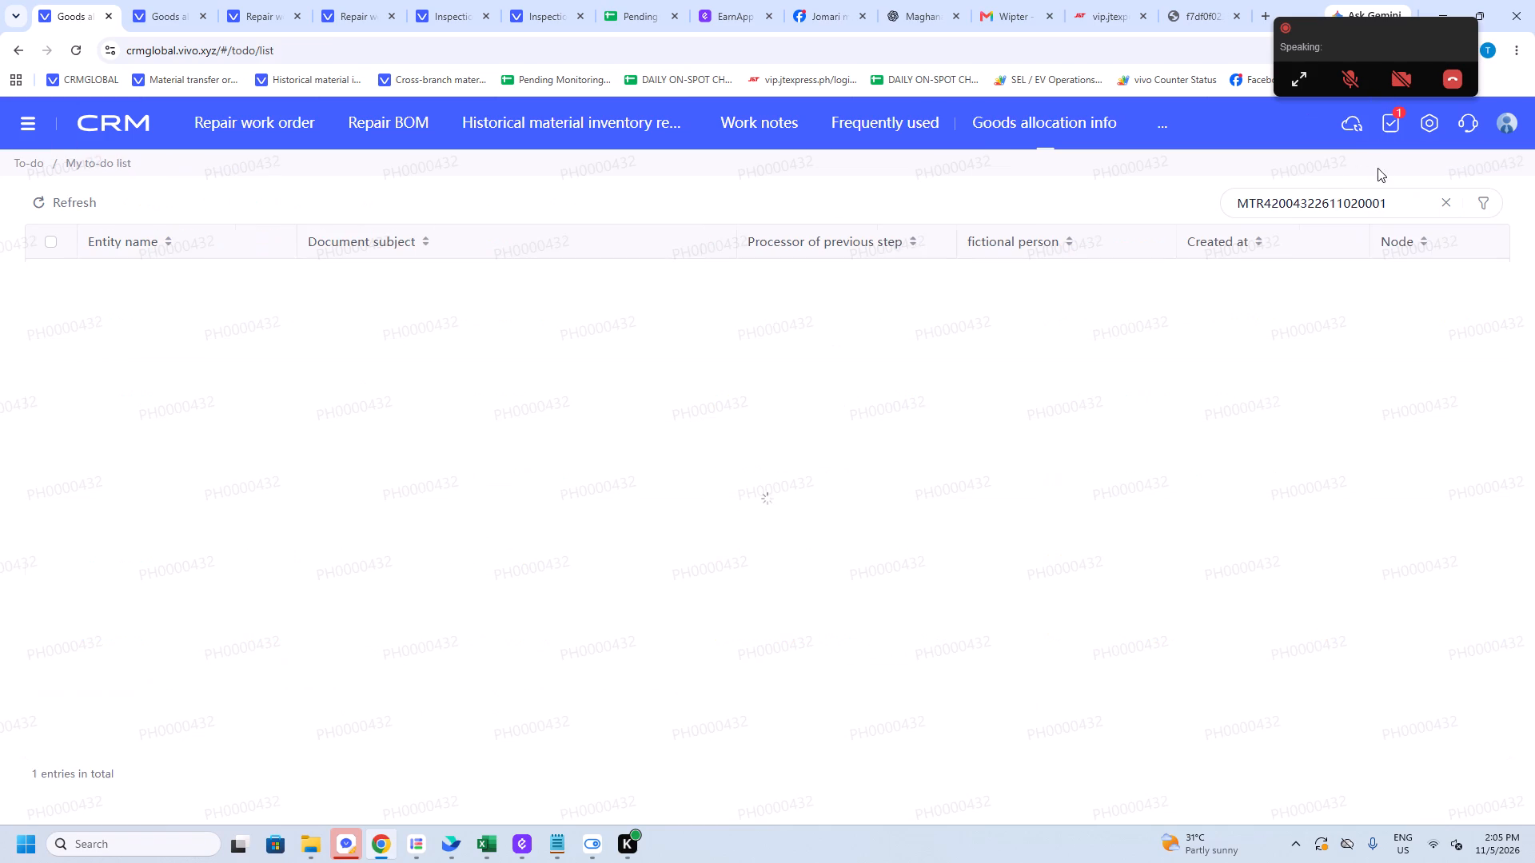
double_click(1330, 189)
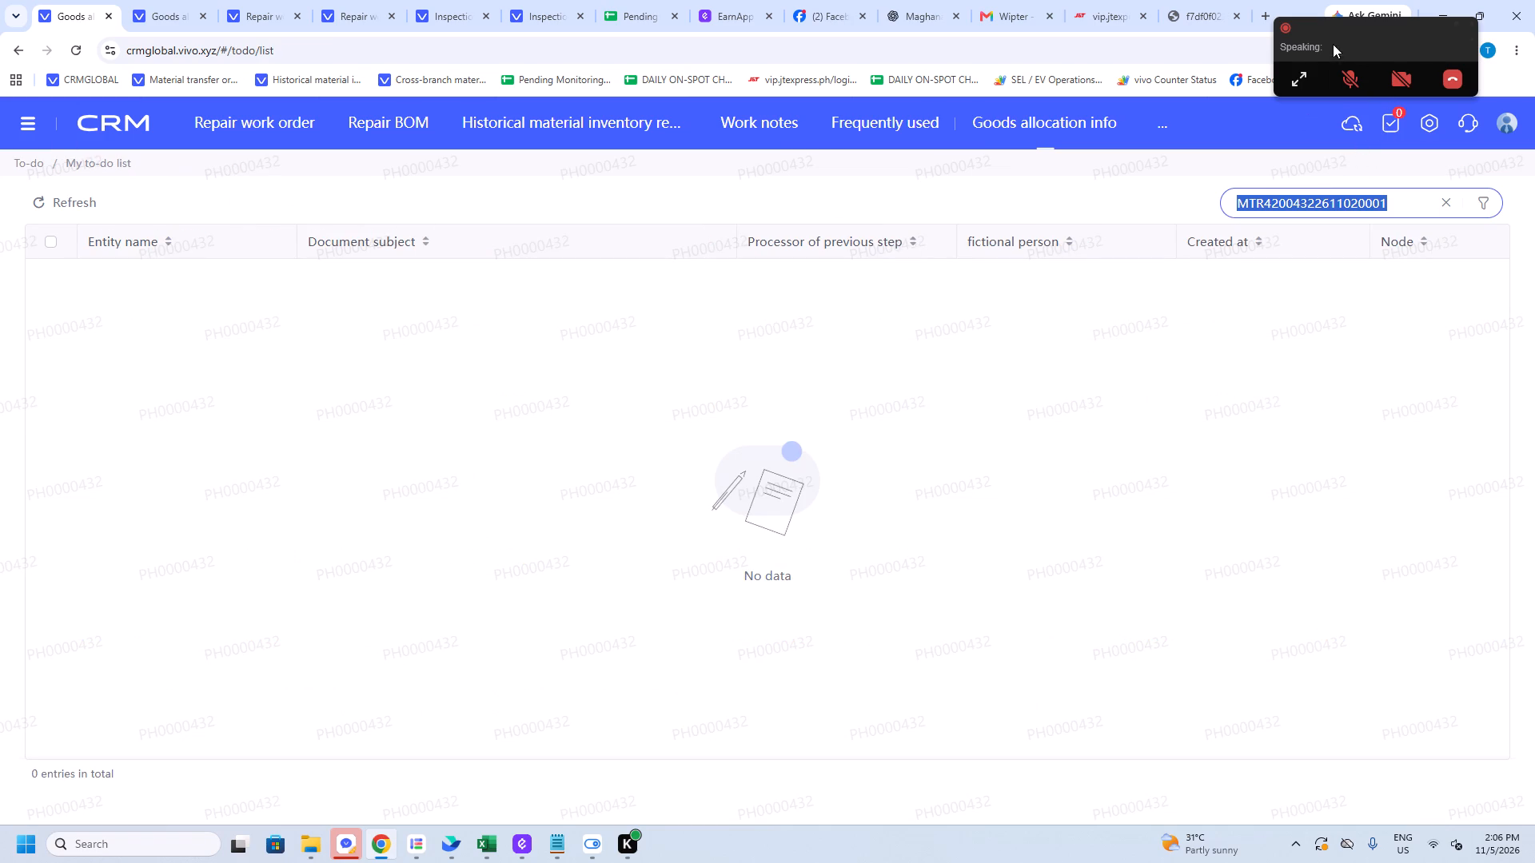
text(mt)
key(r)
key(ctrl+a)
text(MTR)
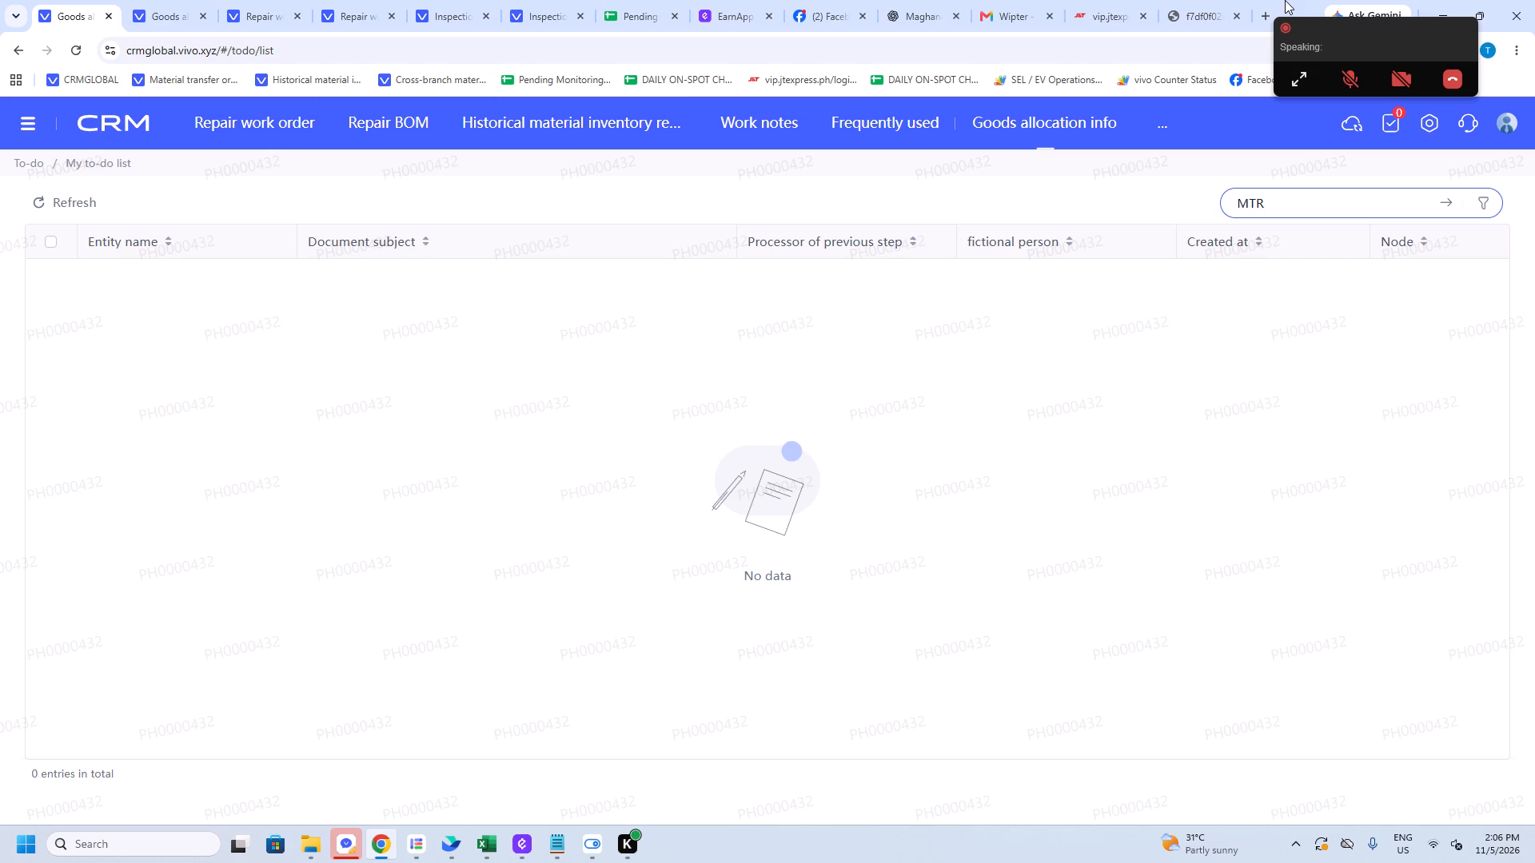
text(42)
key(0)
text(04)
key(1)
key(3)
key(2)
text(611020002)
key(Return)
click(640, 285)
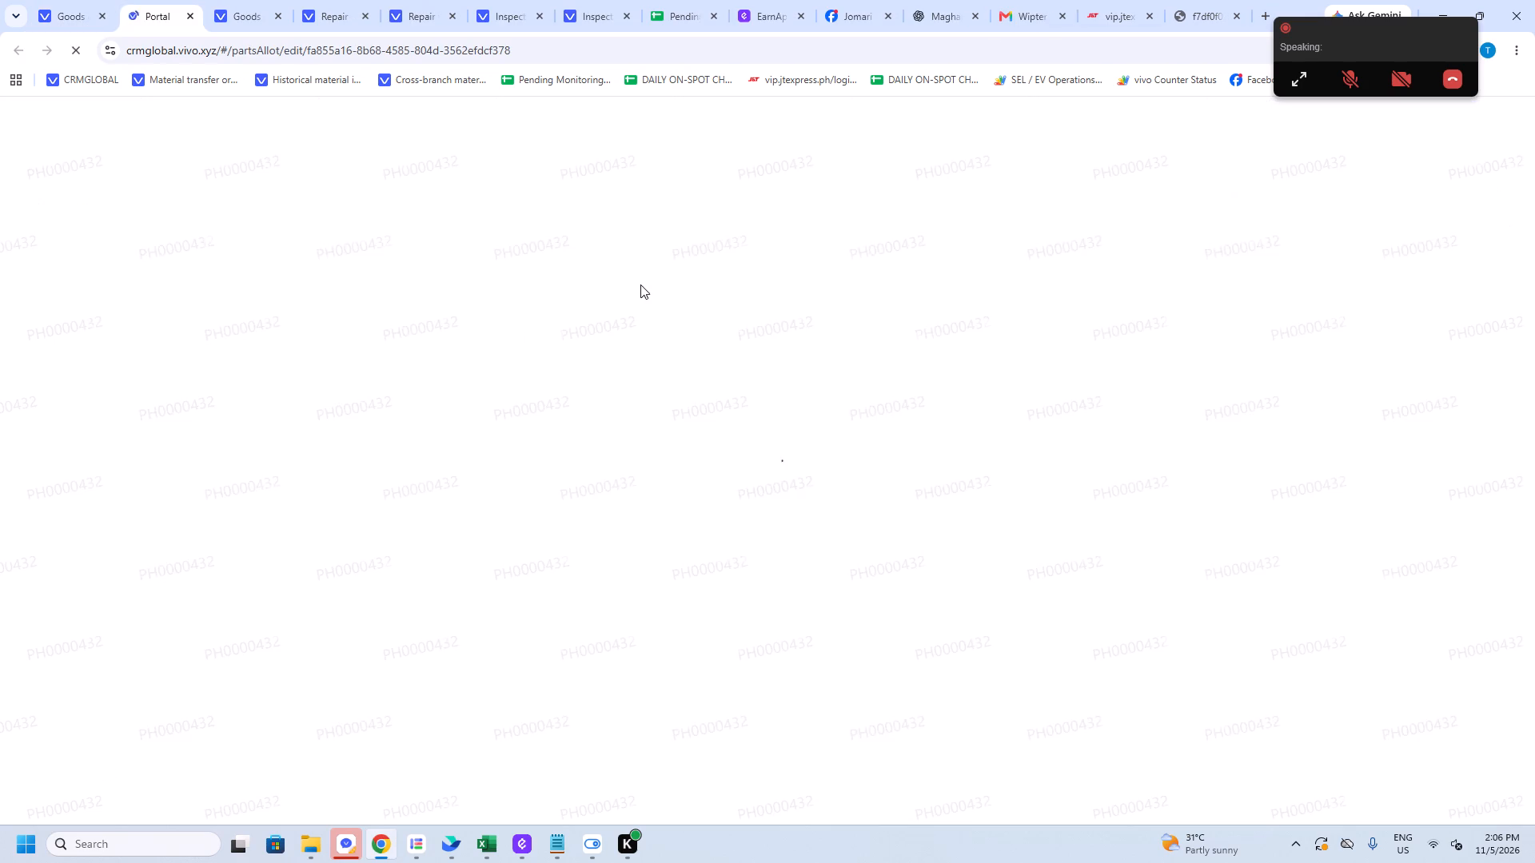
click(75, 144)
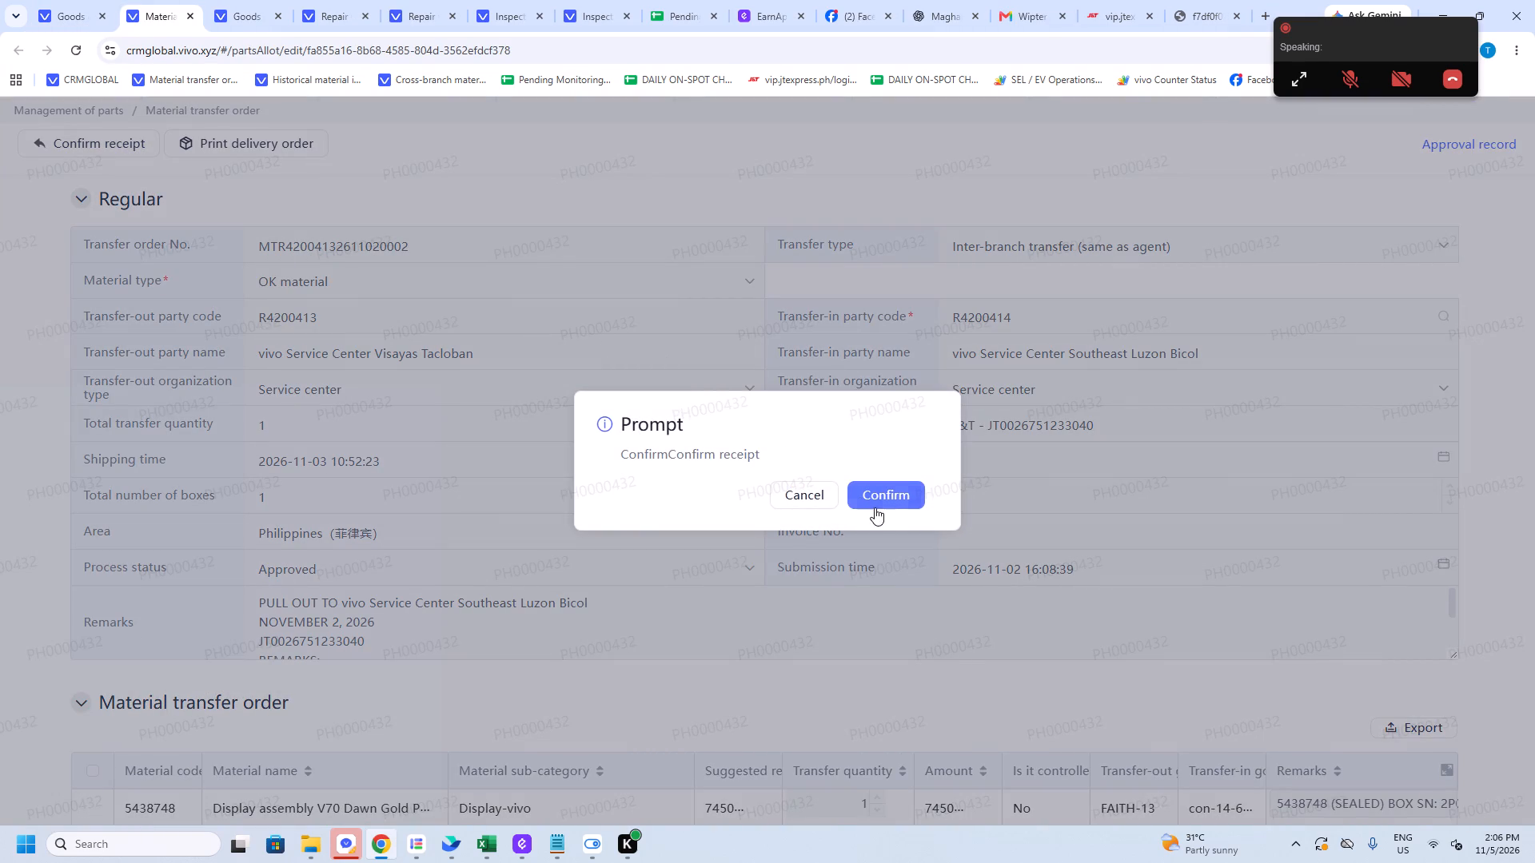
click(887, 501)
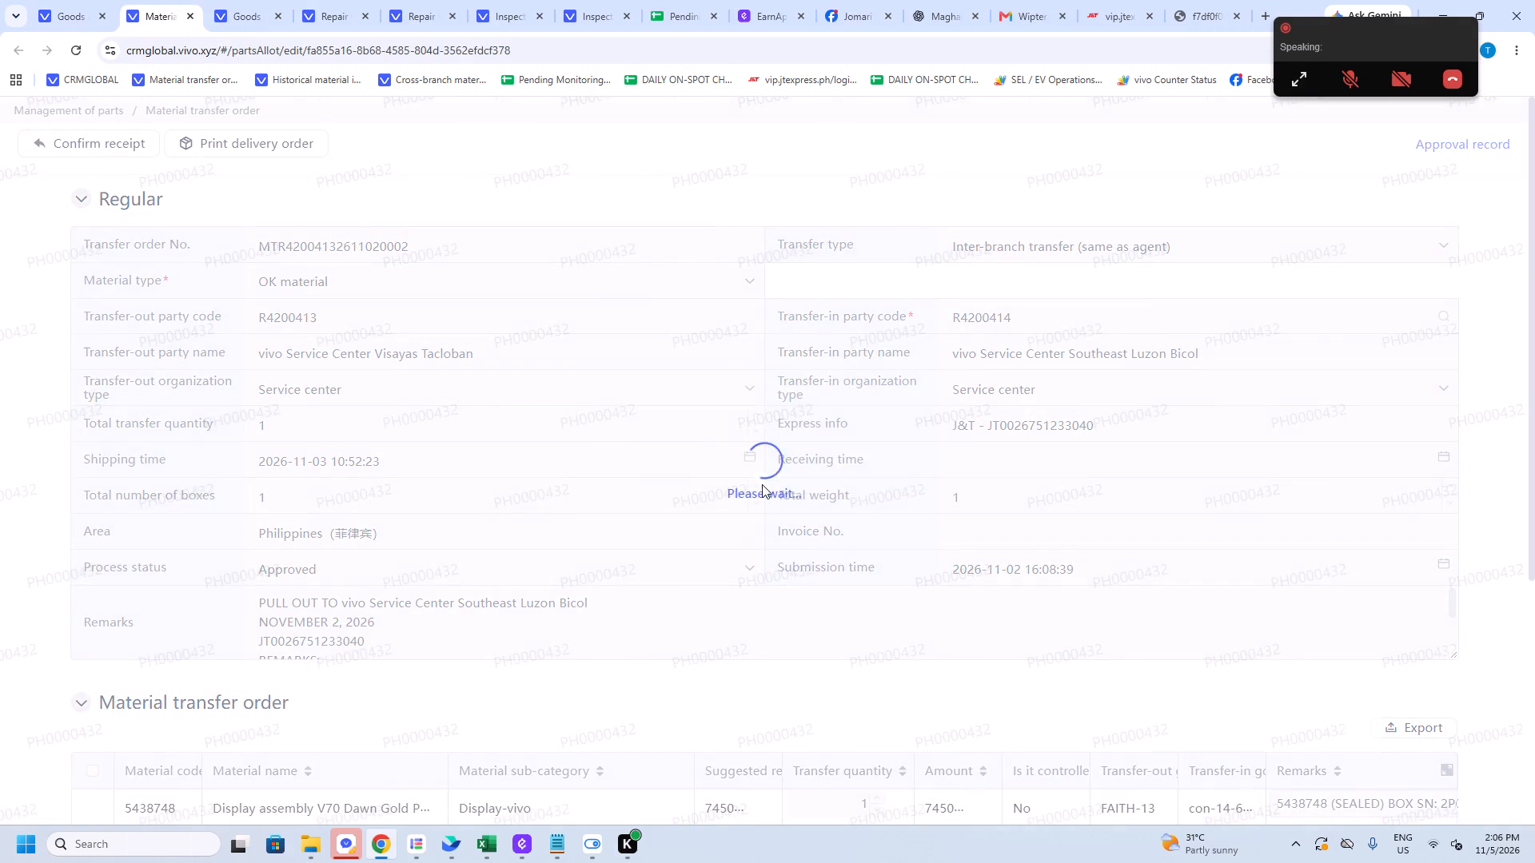
Copy the V70 display assembly's material code and search the work notes for part code 5438748 with the overdue filter cleared.
scroll(578, 616, down, 4)
scroll(438, 632, down, 4)
click(159, 478)
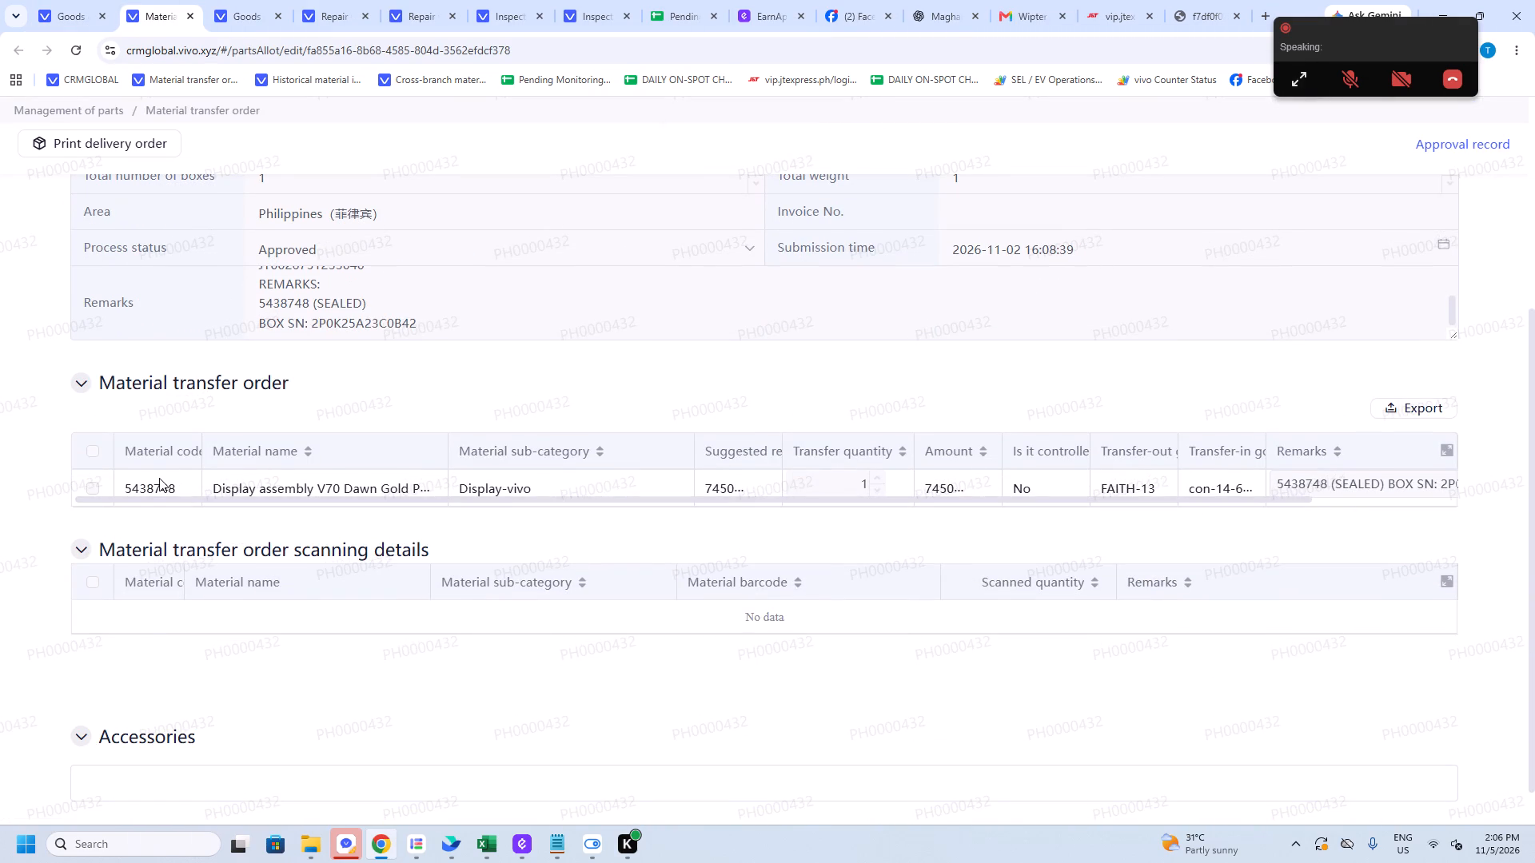
double_click(158, 492)
key(ctrl+c)
key(ctrl+c)
click(37, 0)
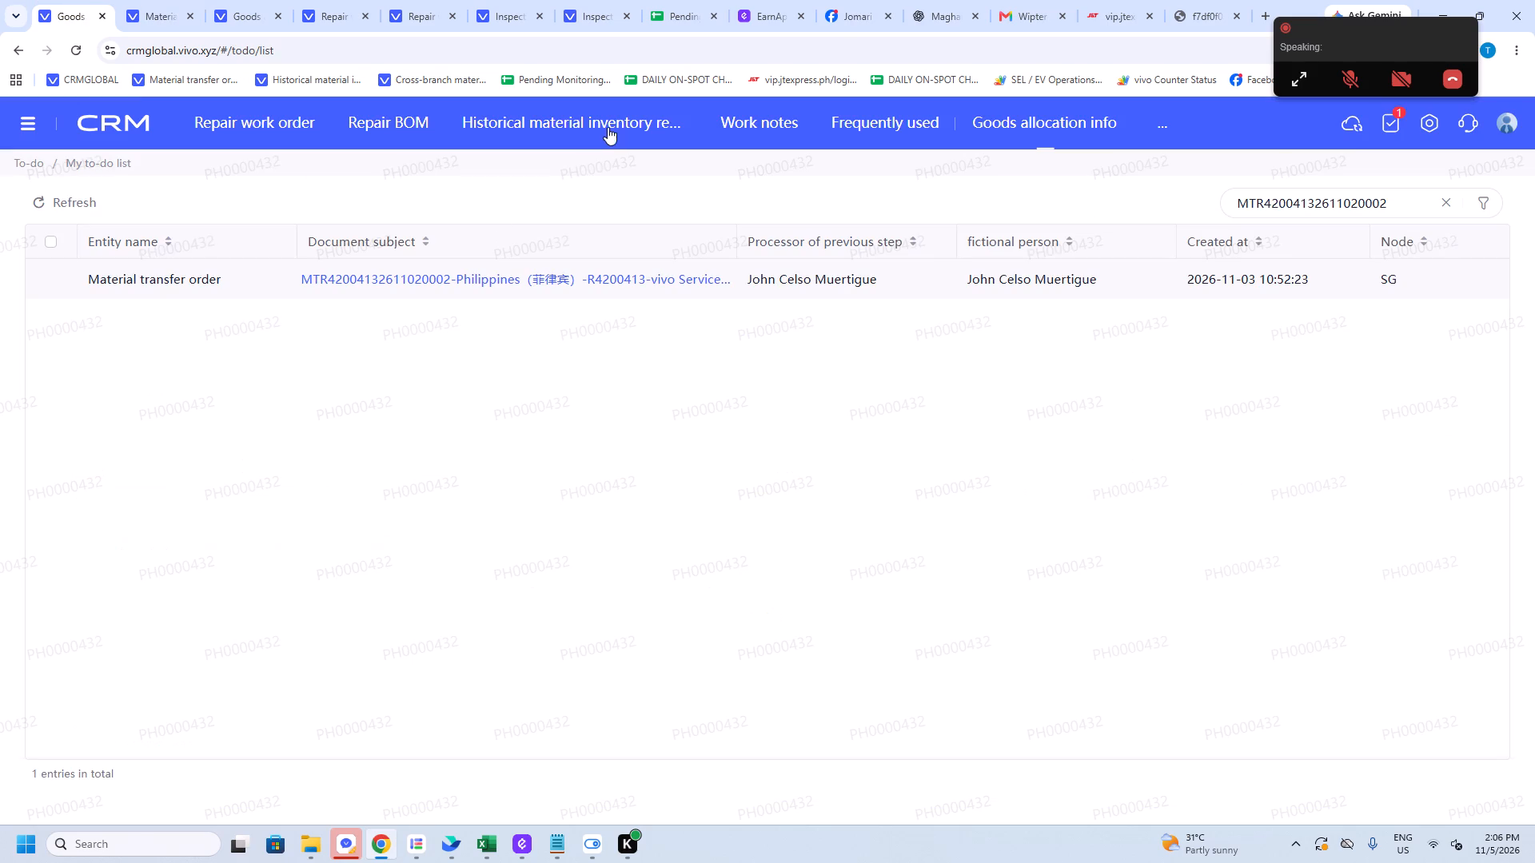
click(748, 124)
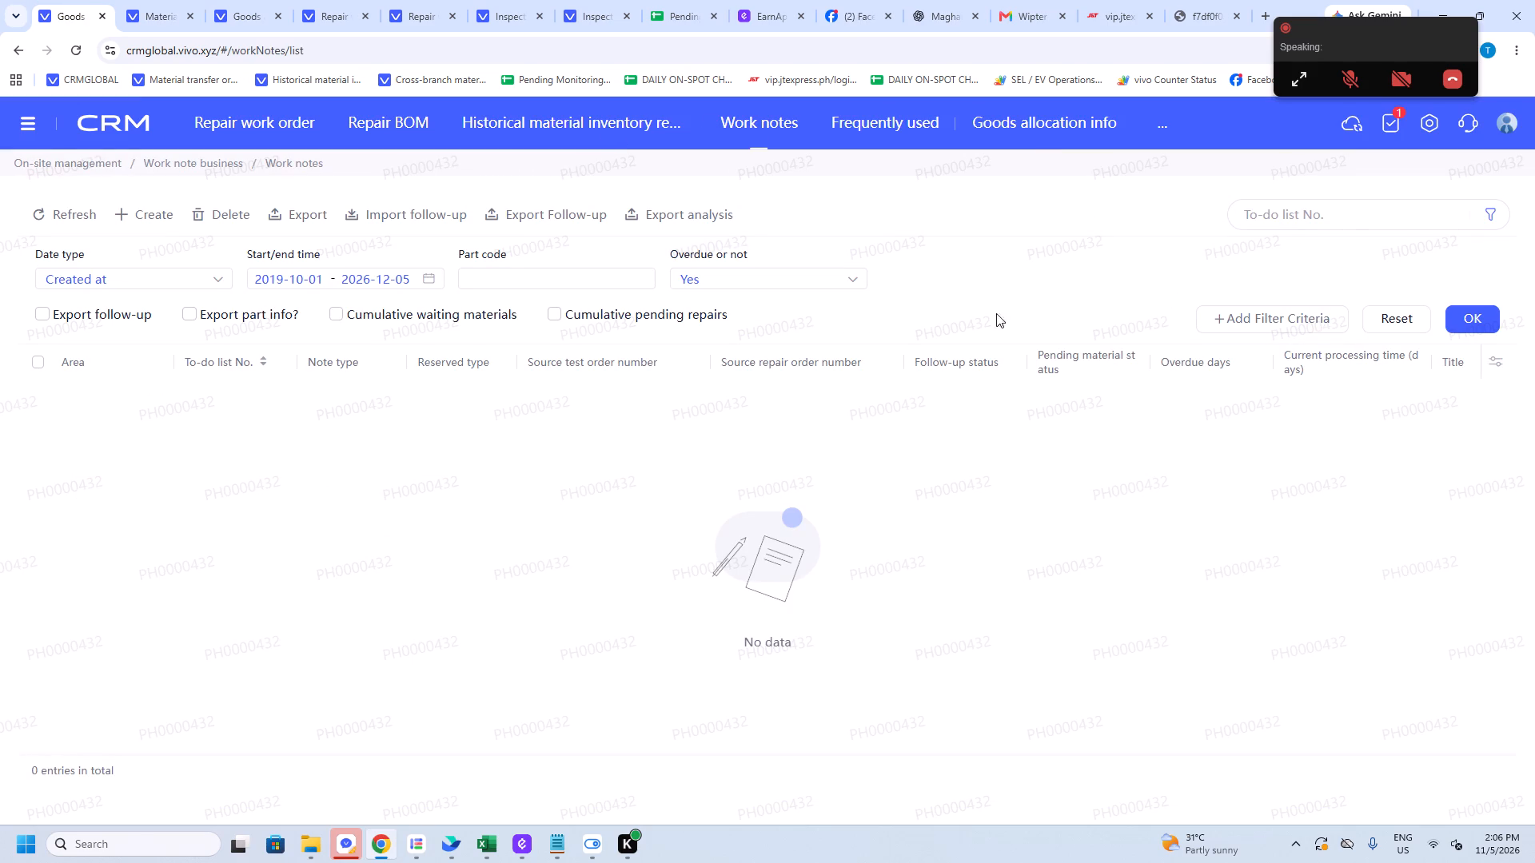
click(529, 286)
key(ctrl+v)
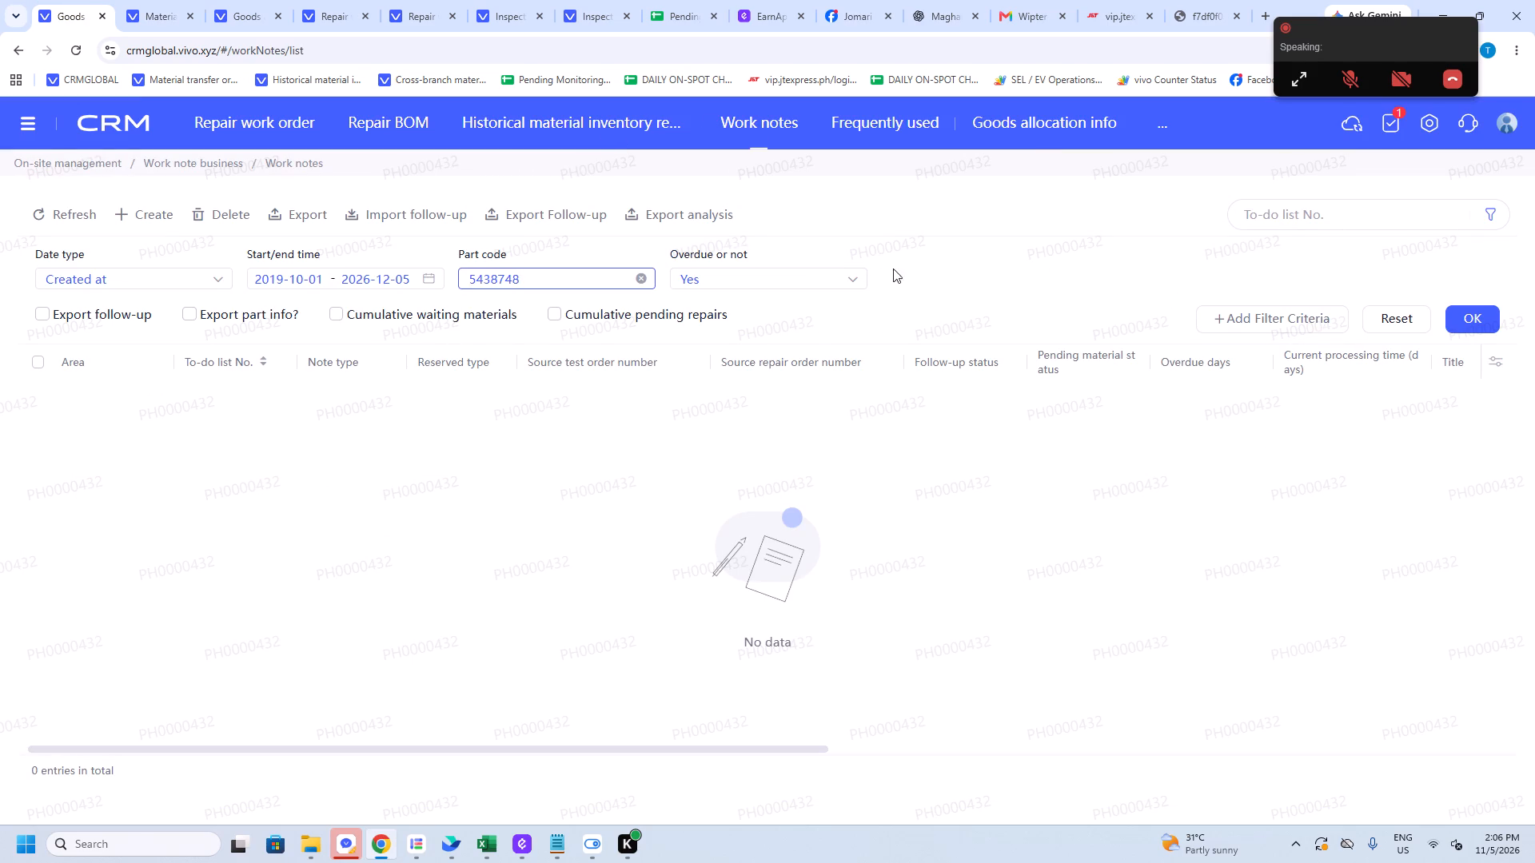
click(857, 277)
click(1479, 324)
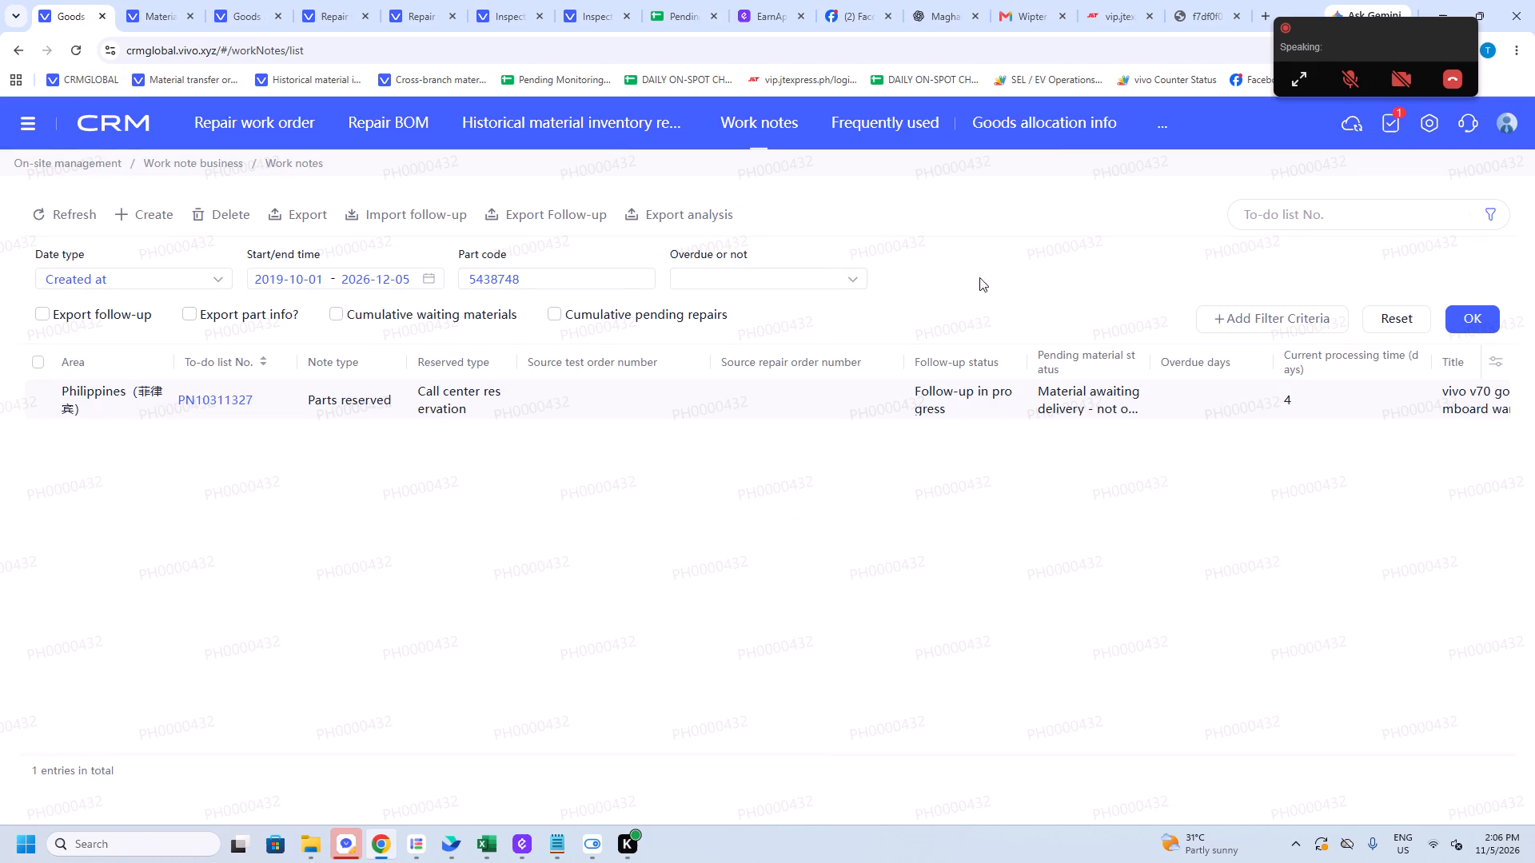
Open work note PN10311327, examine its details and follow-up history, and locate part 5438748 in its part list.
click(197, 396)
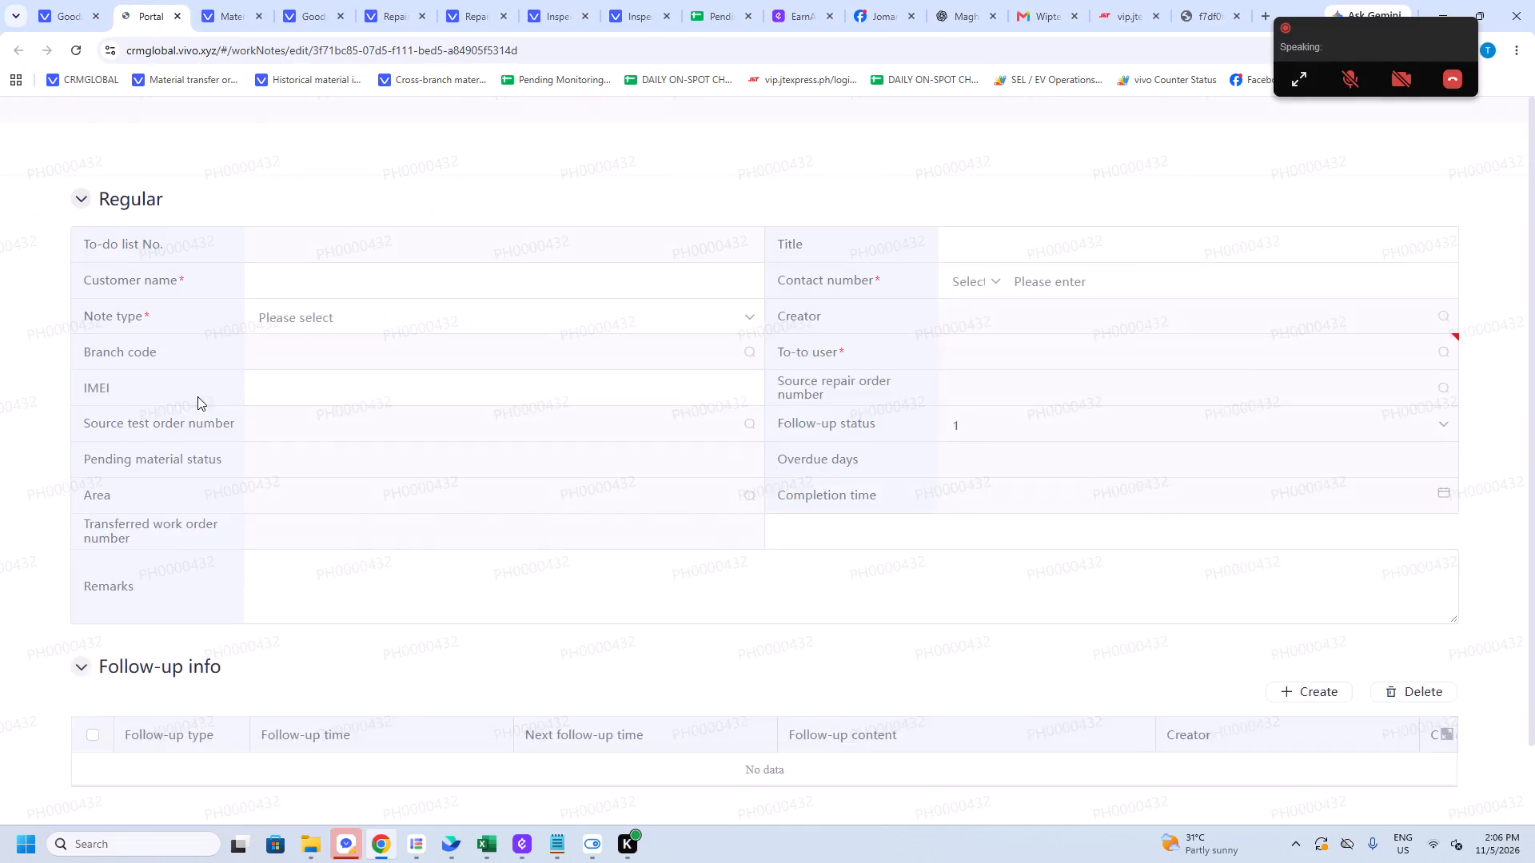
scroll(727, 797, down, 5)
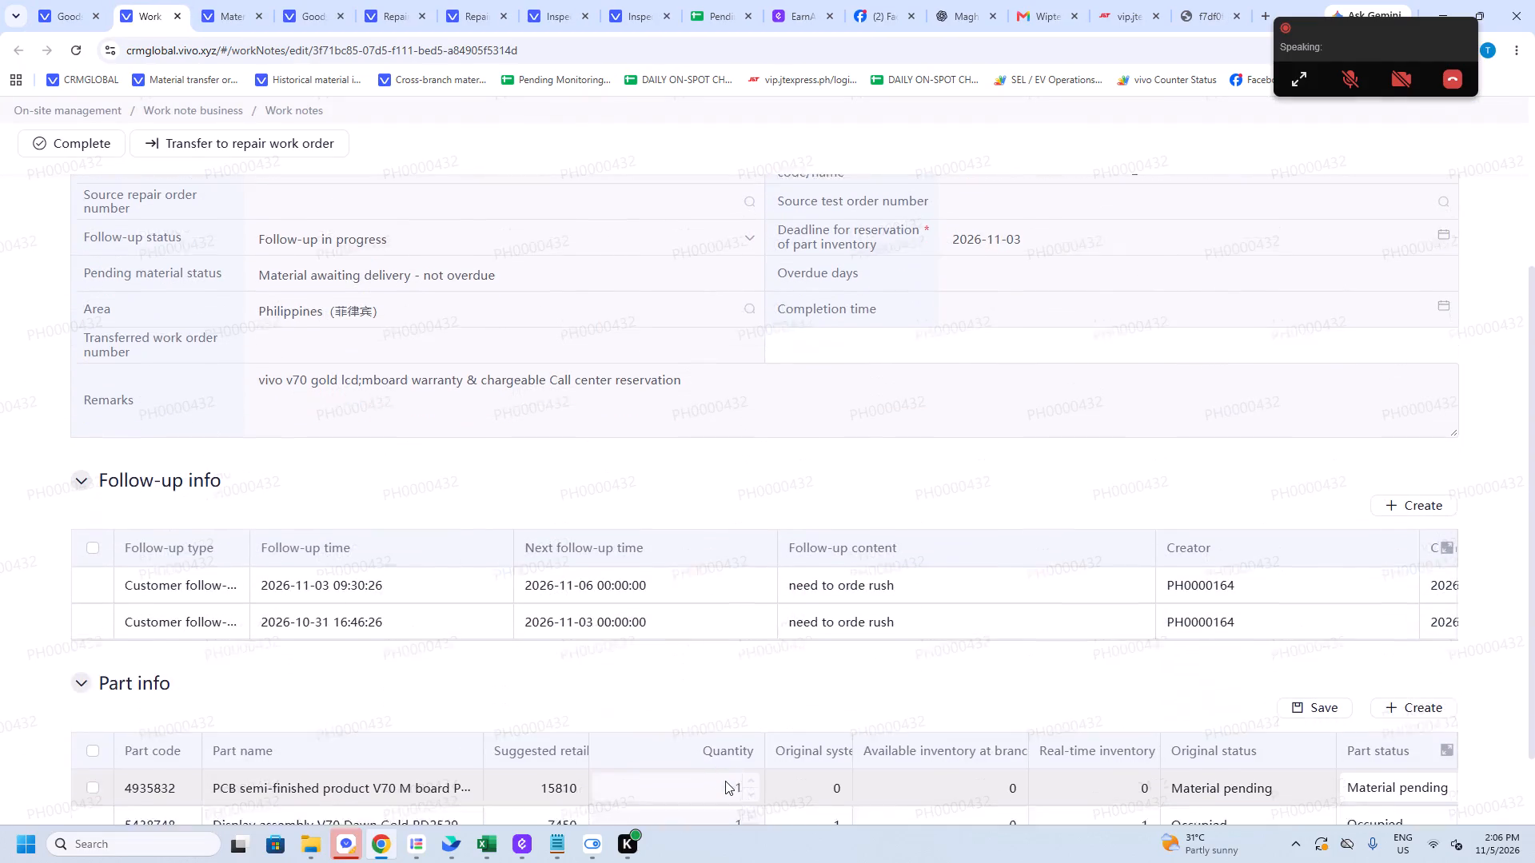
scroll(725, 781, down, 1)
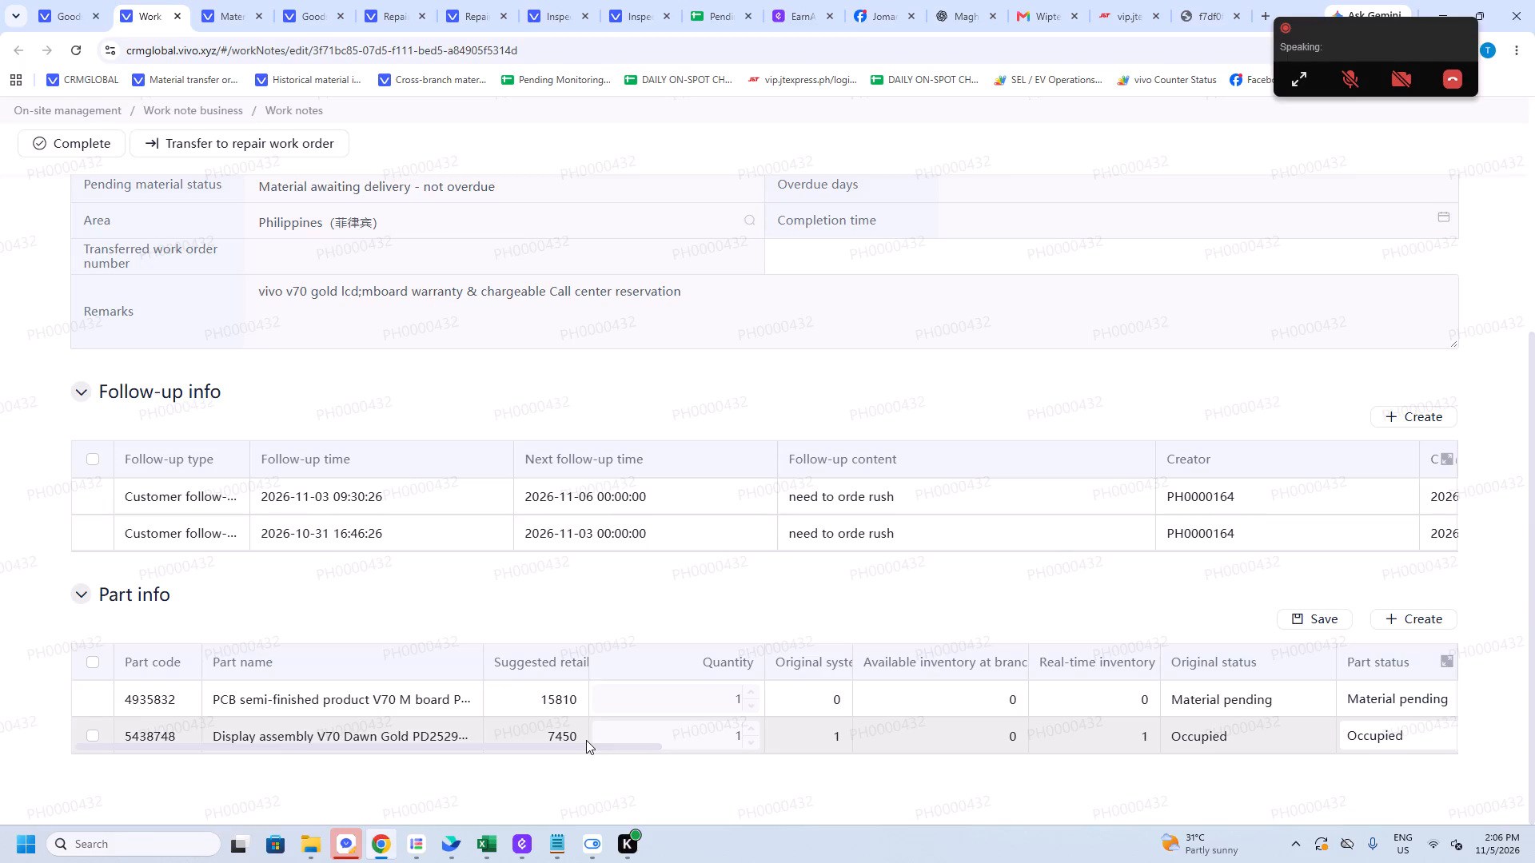
scroll(580, 737, up, 4)
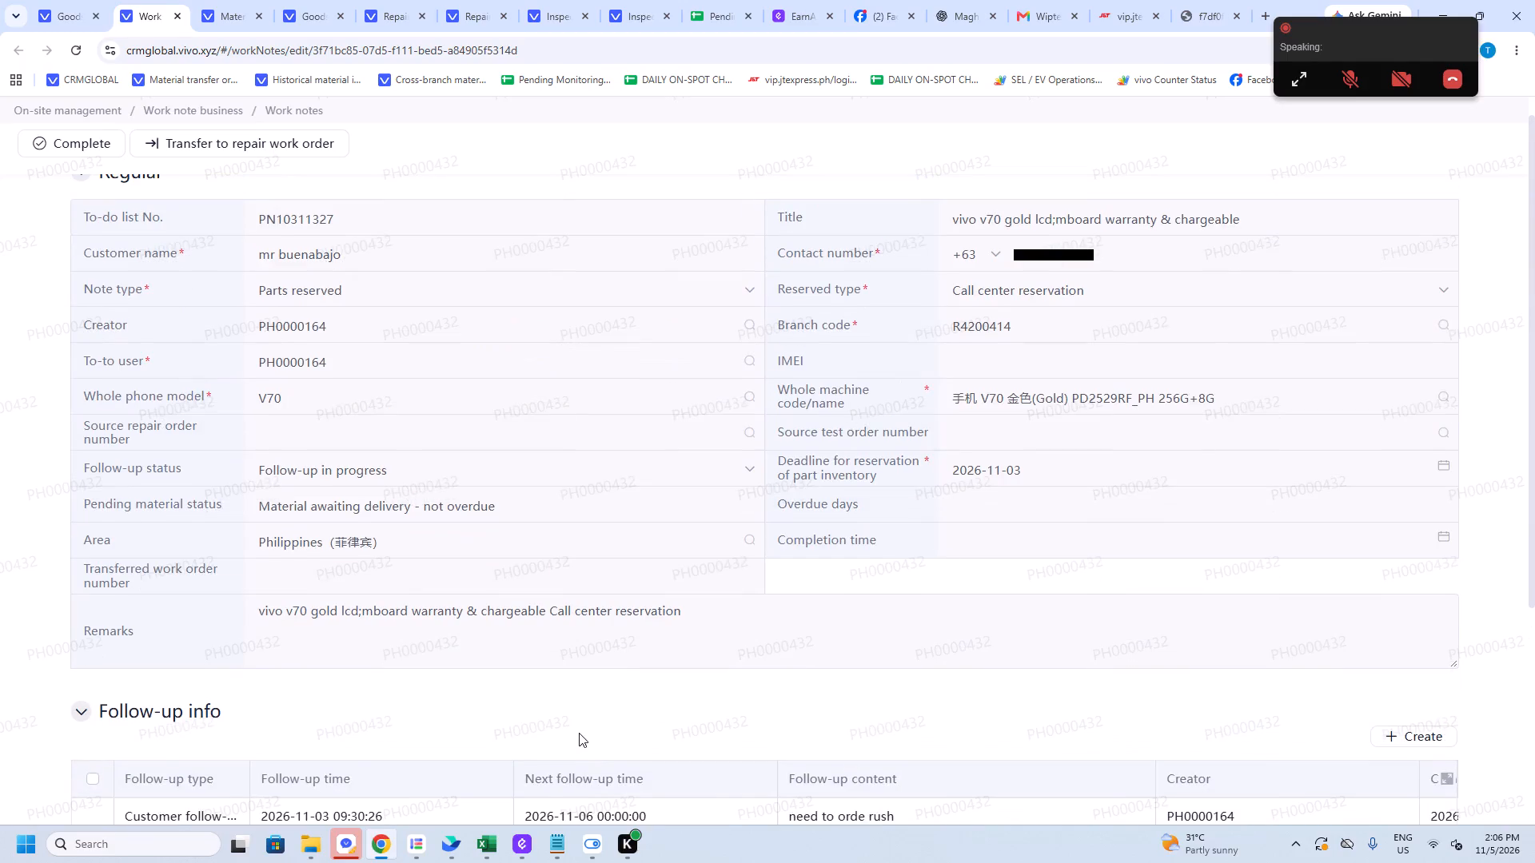
scroll(579, 730, up, 4)
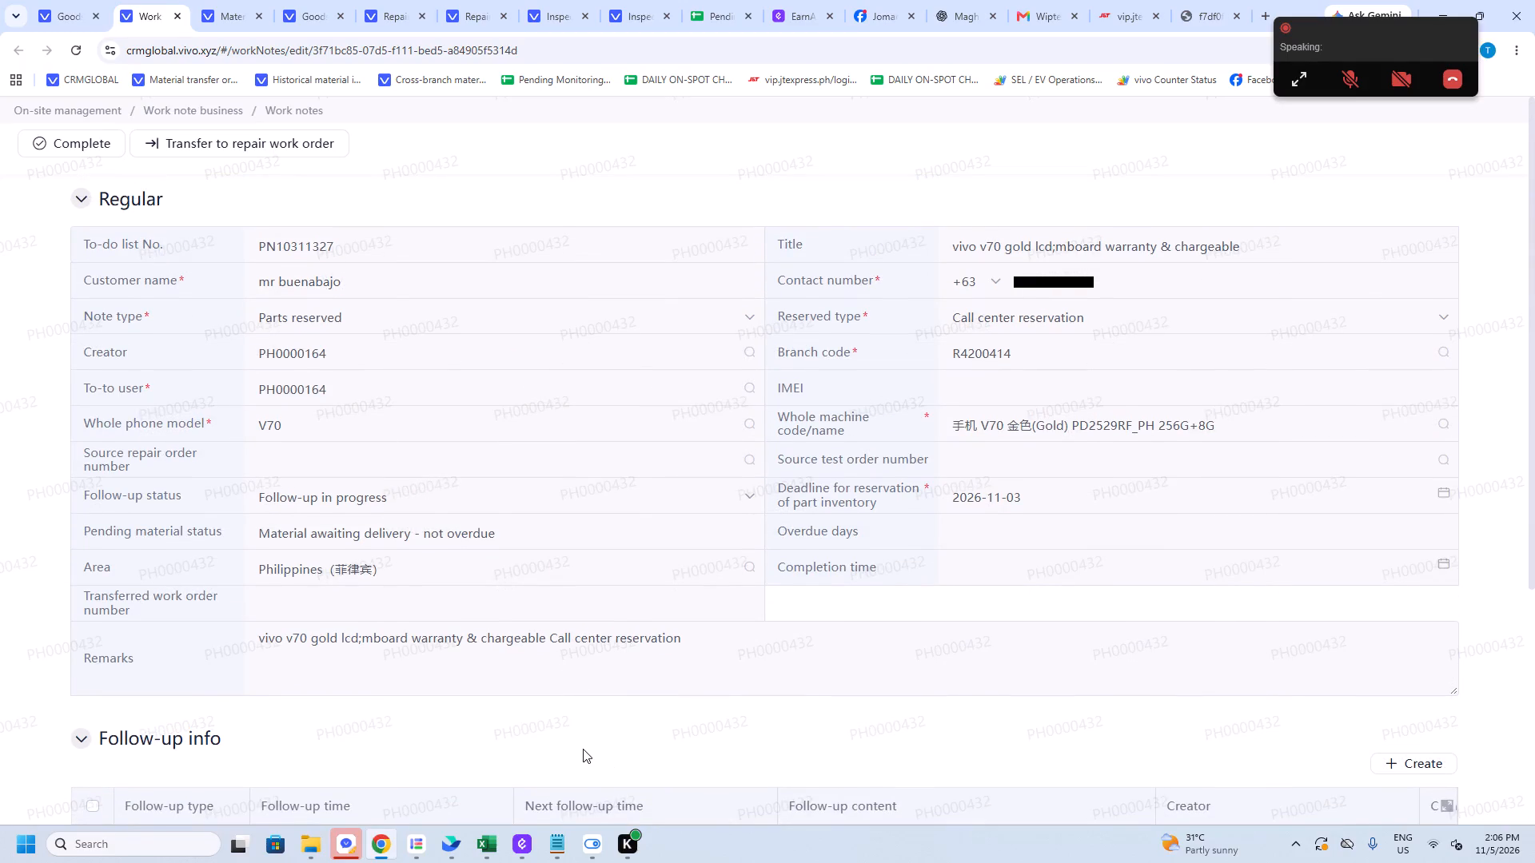
scroll(583, 749, down, 4)
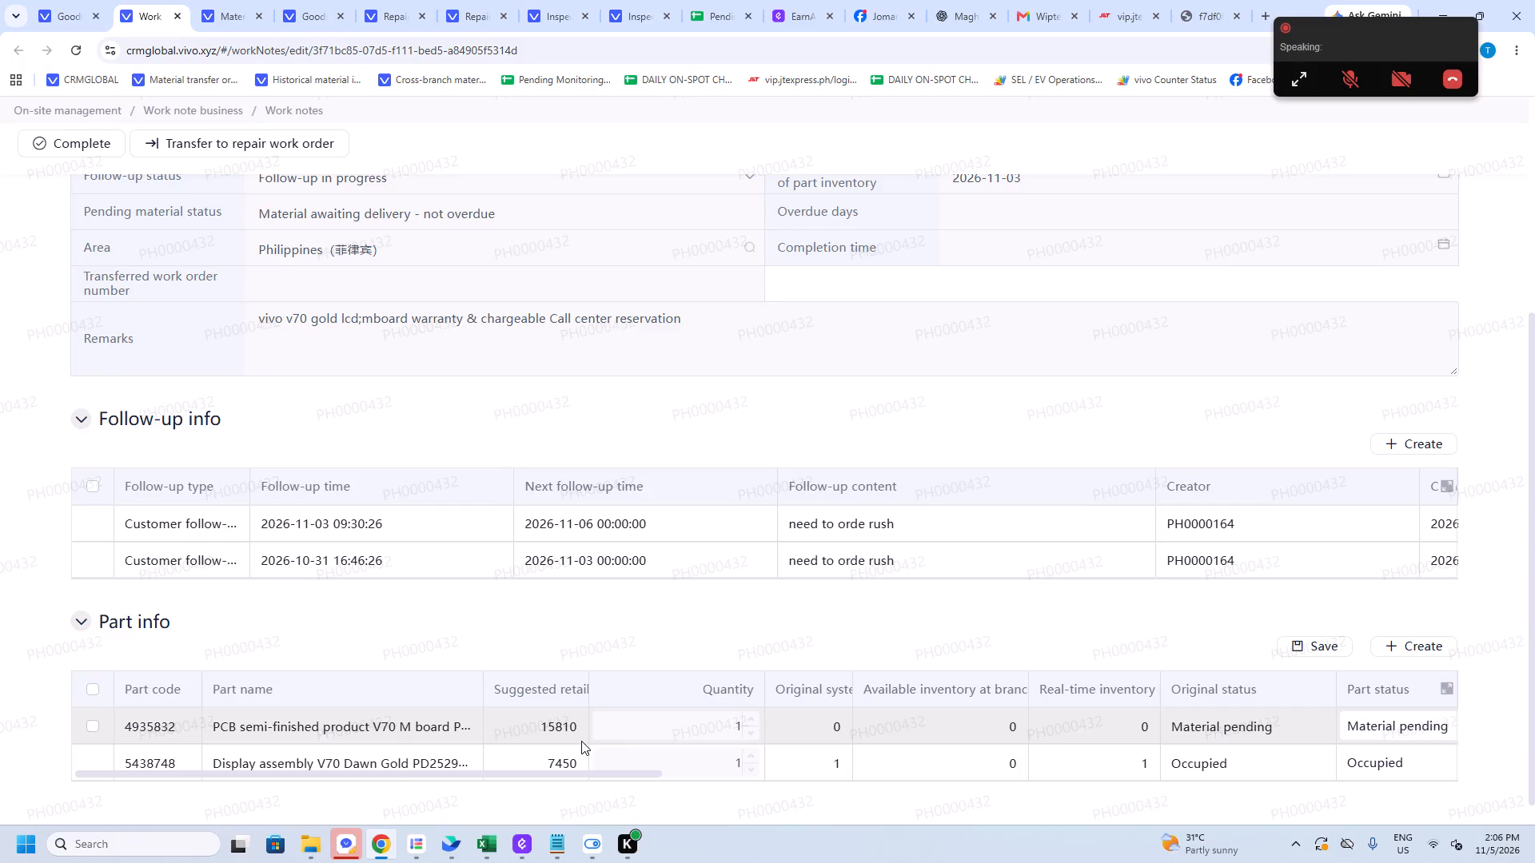
scroll(899, 644, up, 1)
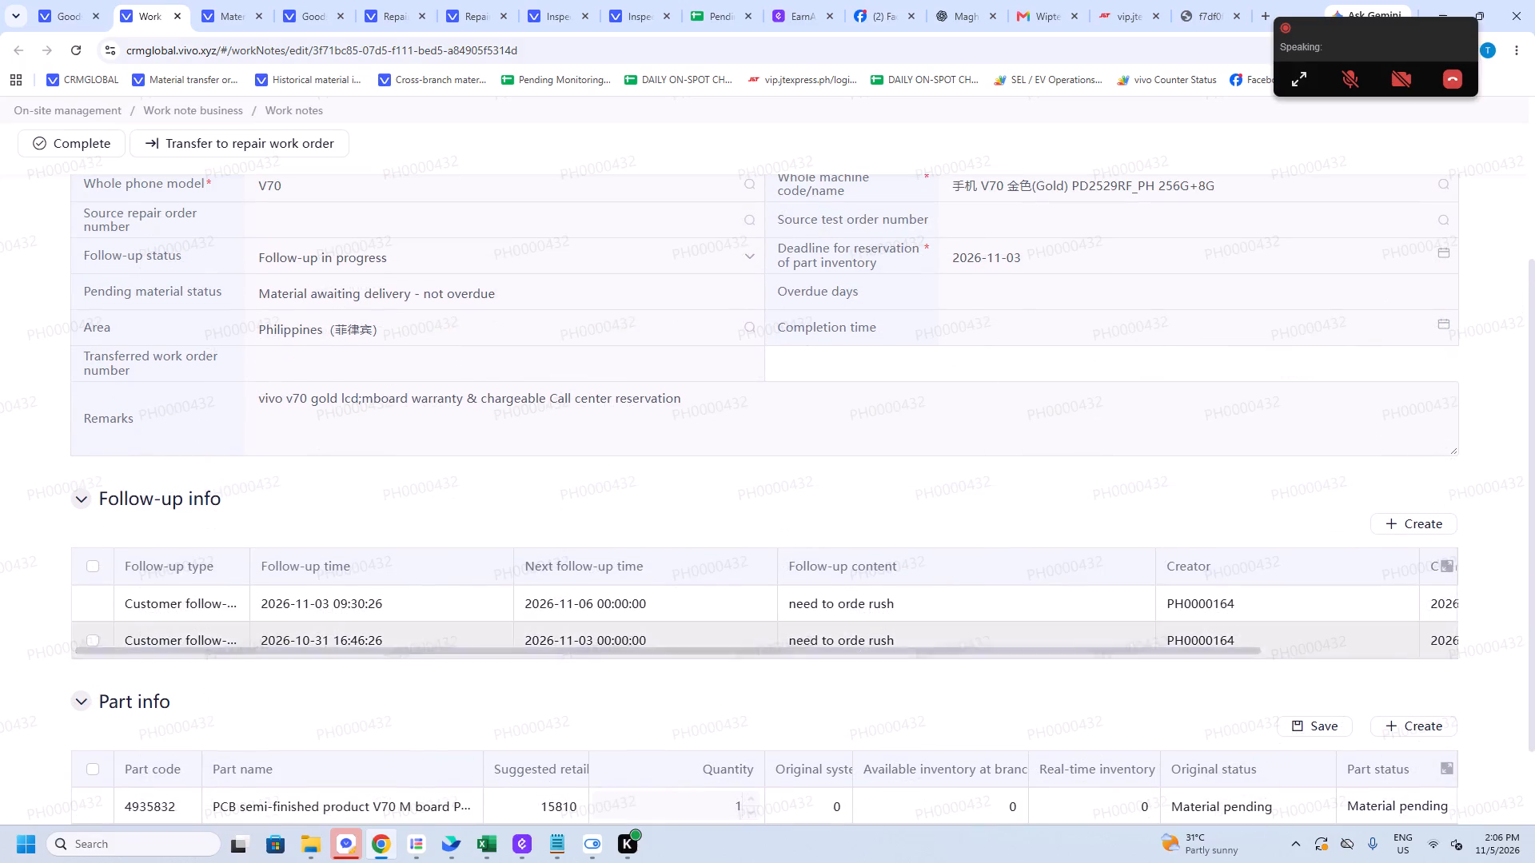
key(ctrl+f)
key(ctrl+v)
ctrl+scroll(840, 580, down, 1)
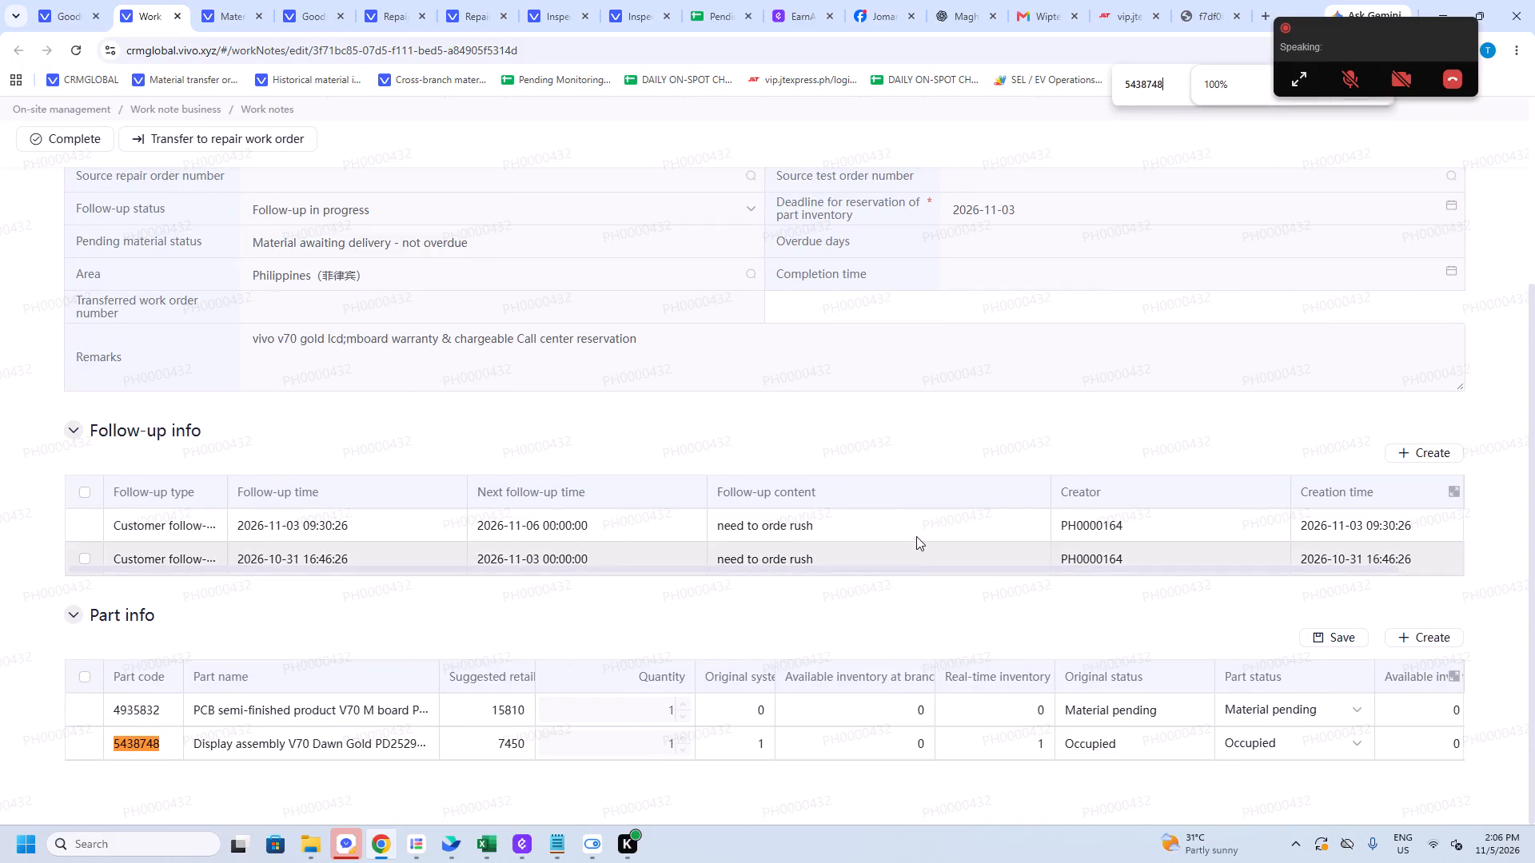
scroll(916, 536, up, 3)
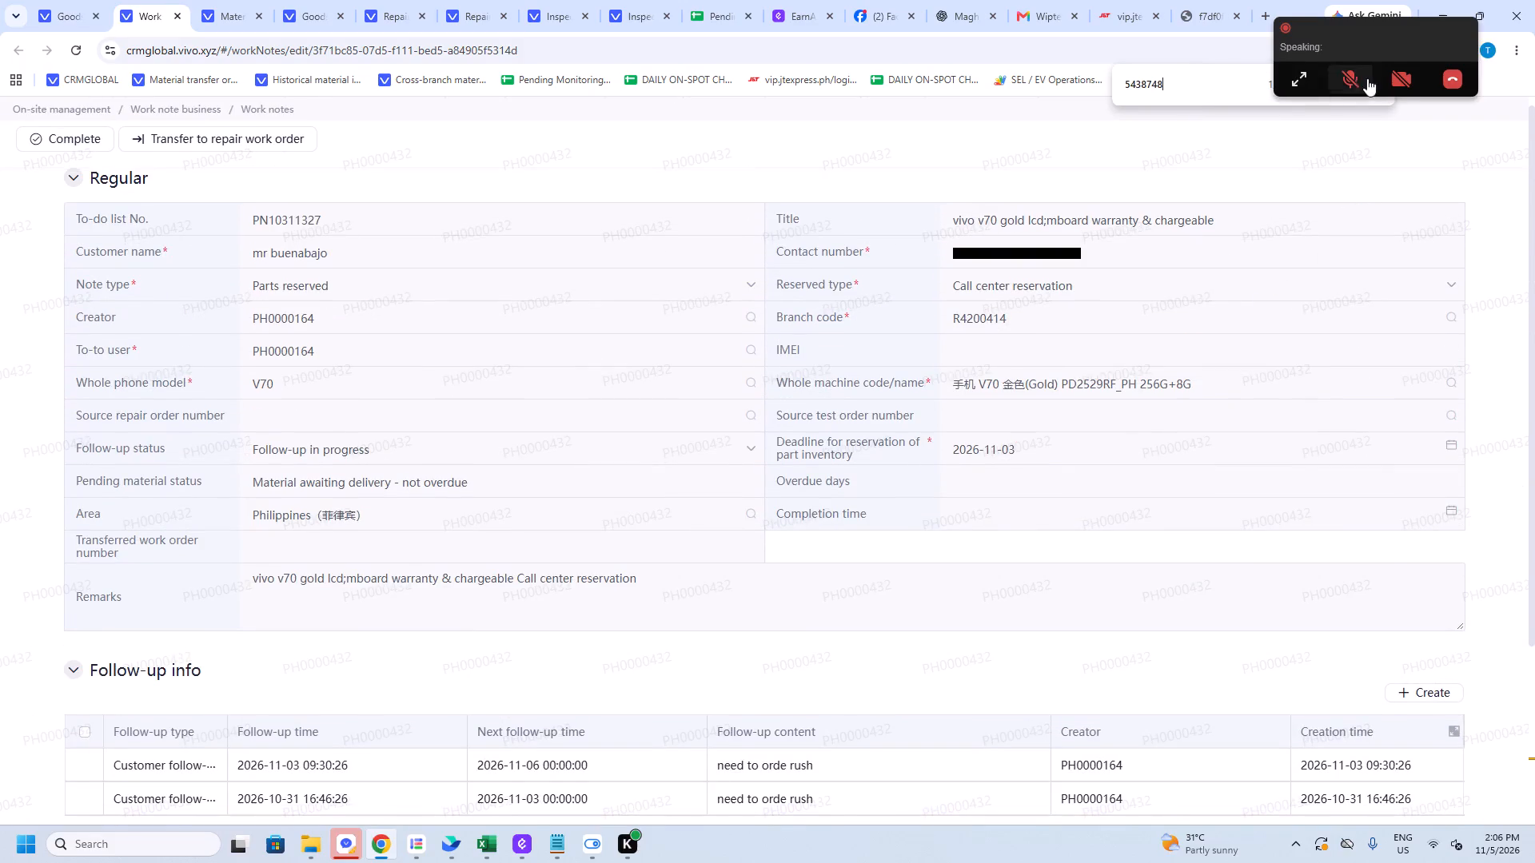
drag(1381, 30, 1420, 18)
click(1374, 89)
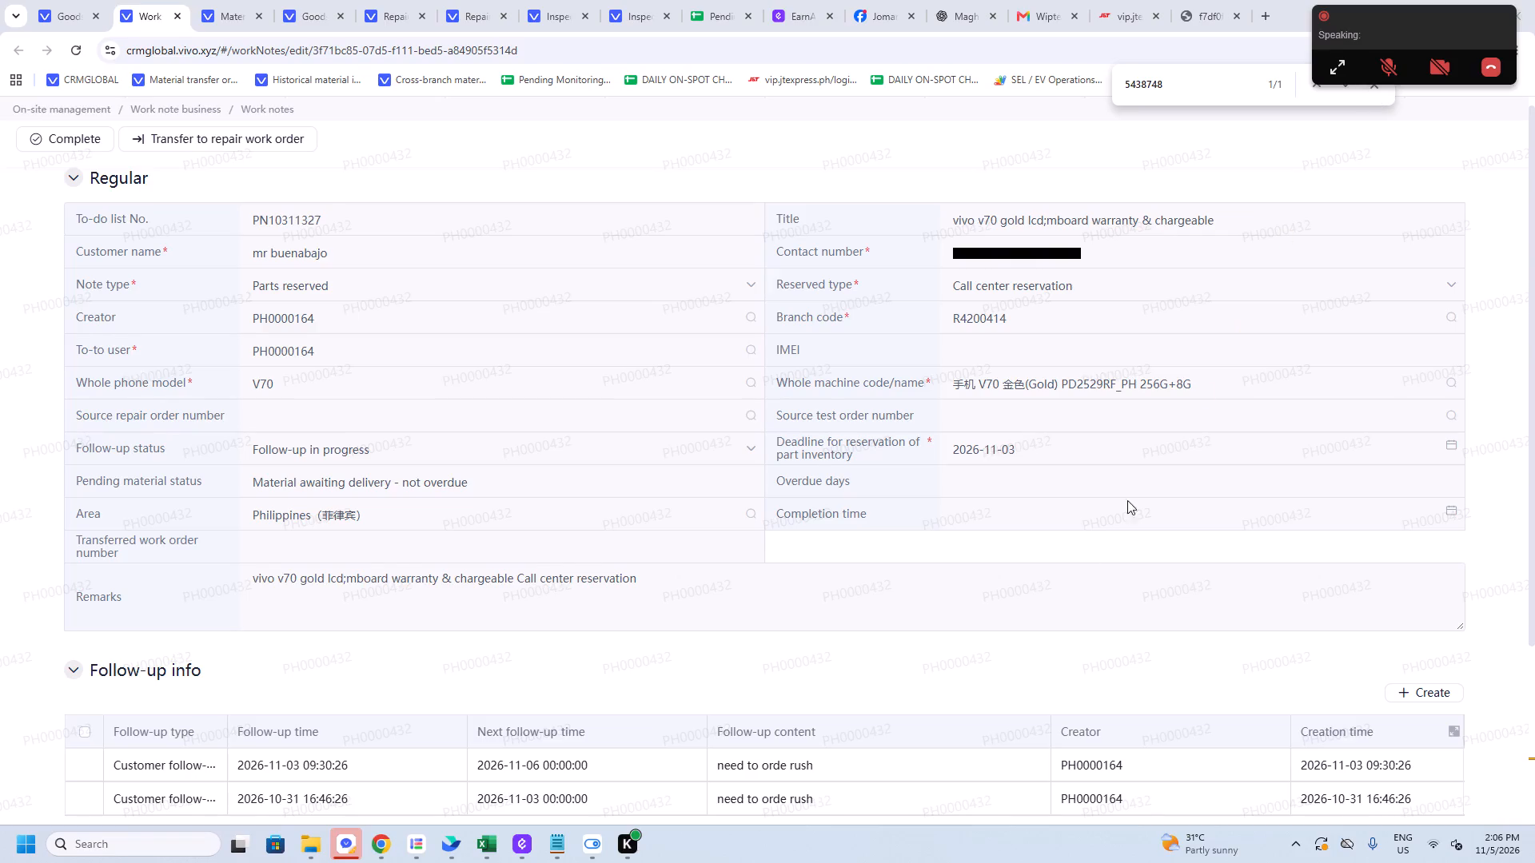
Start a new follow-up on the work note and draft its content as "nov 5 2026 receive 5438748 today waiting for".
scroll(1007, 610, down, 1)
click(1451, 615)
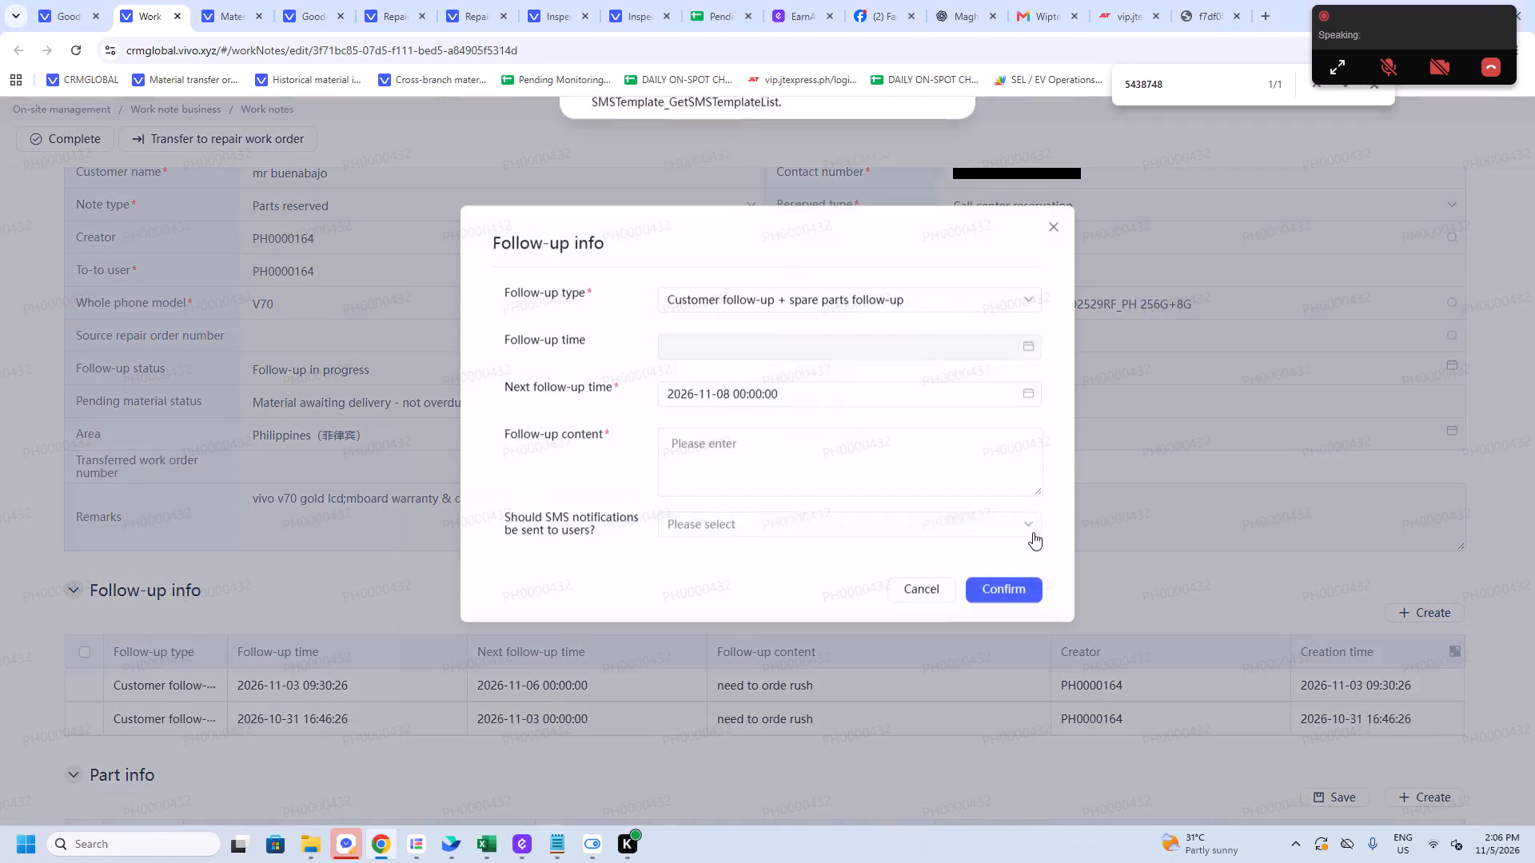
click(823, 452)
key(ctrl+v)
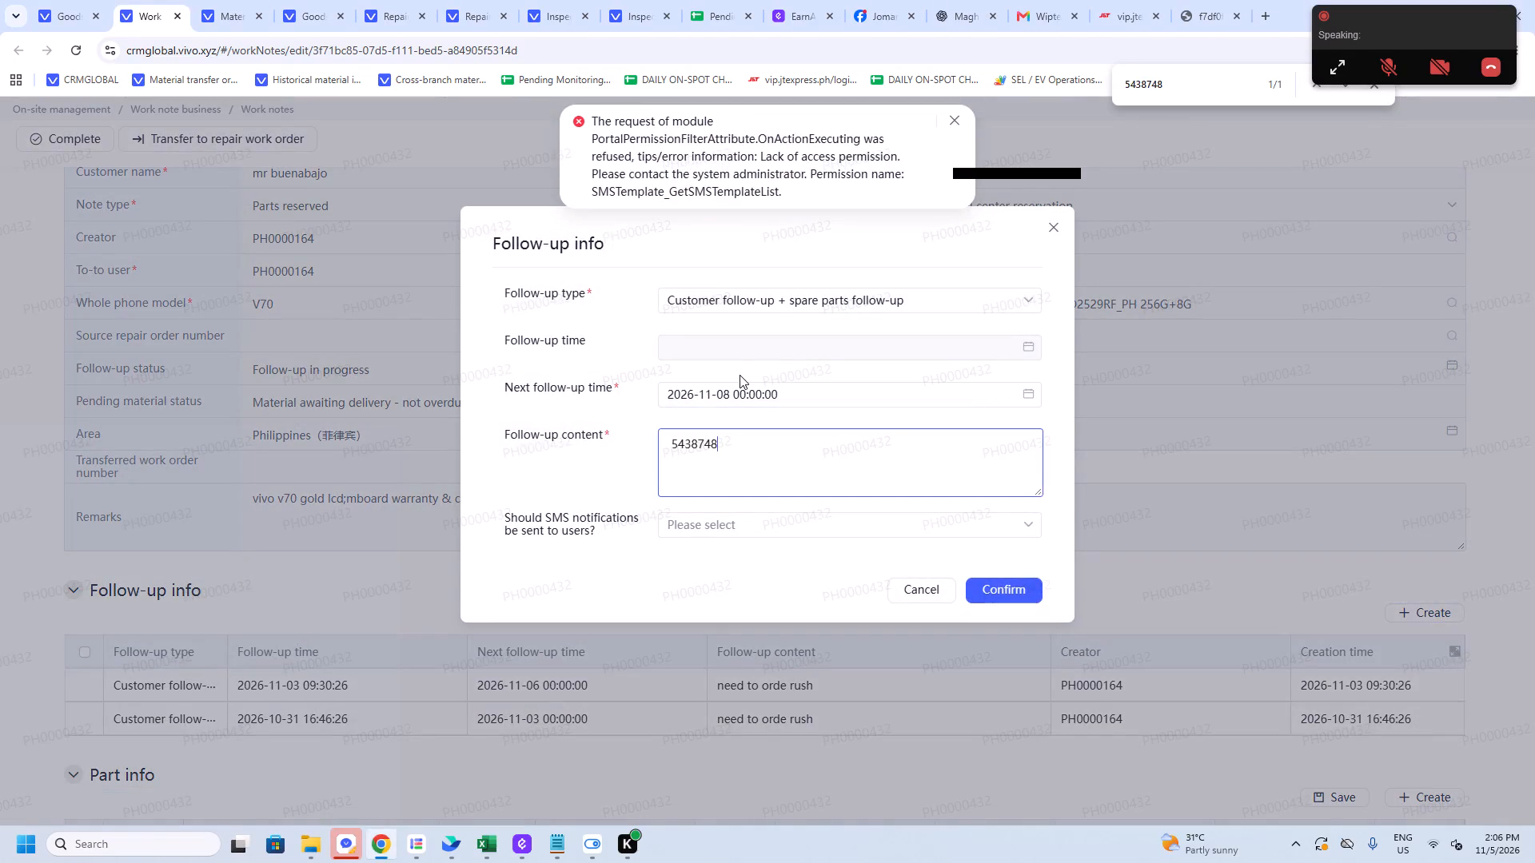
key(ctrl+a)
key(o)
key(BackSpace)
key(n)
key(BackSpace)
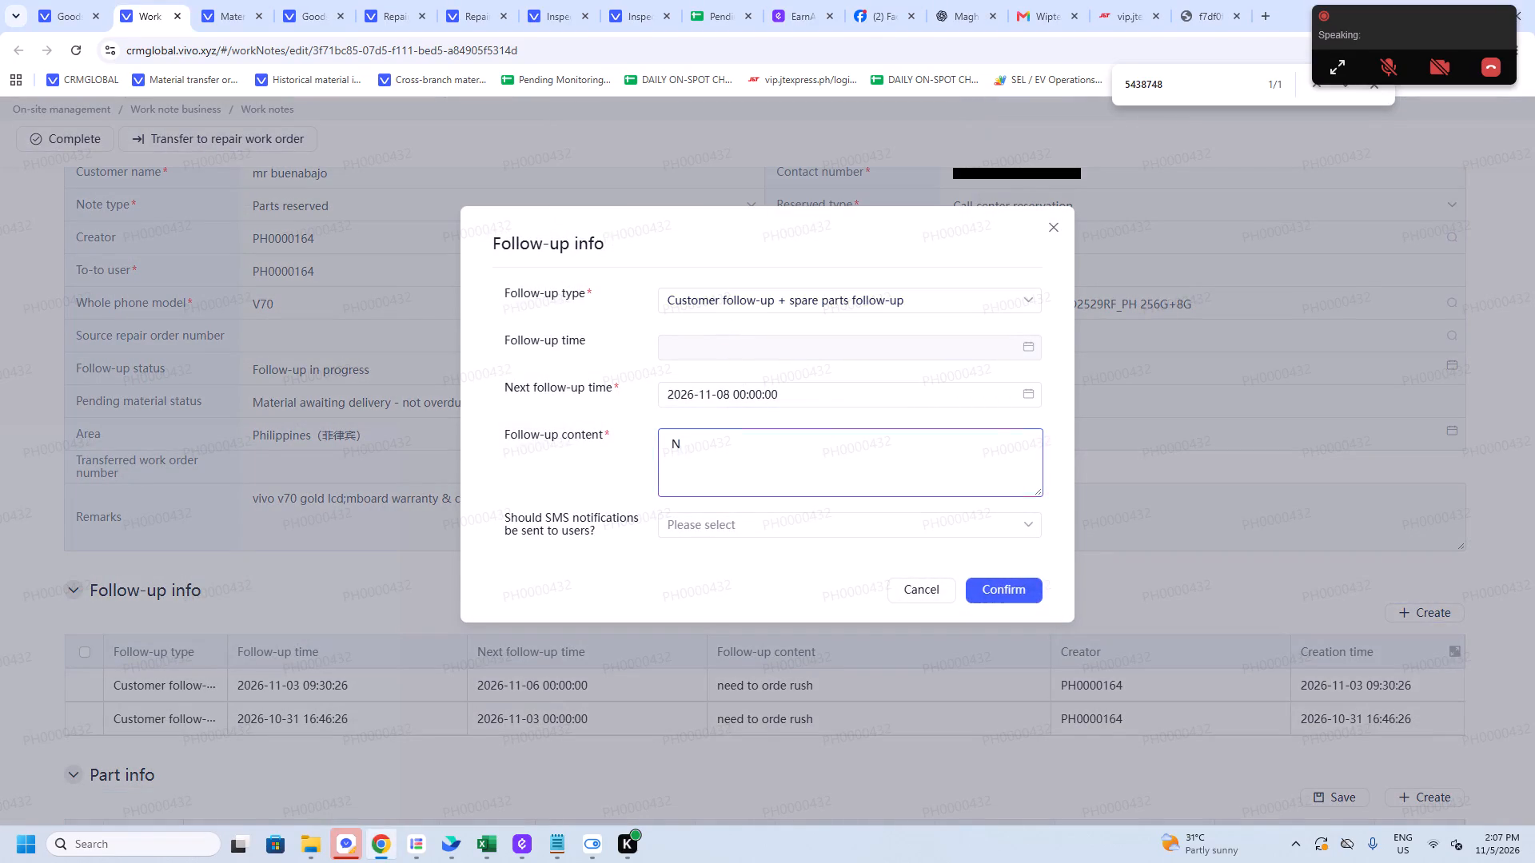
key(BackSpace)
text(mn)
key(BackSpace)
key(BackSpace)
key(n)
text(ov 13)
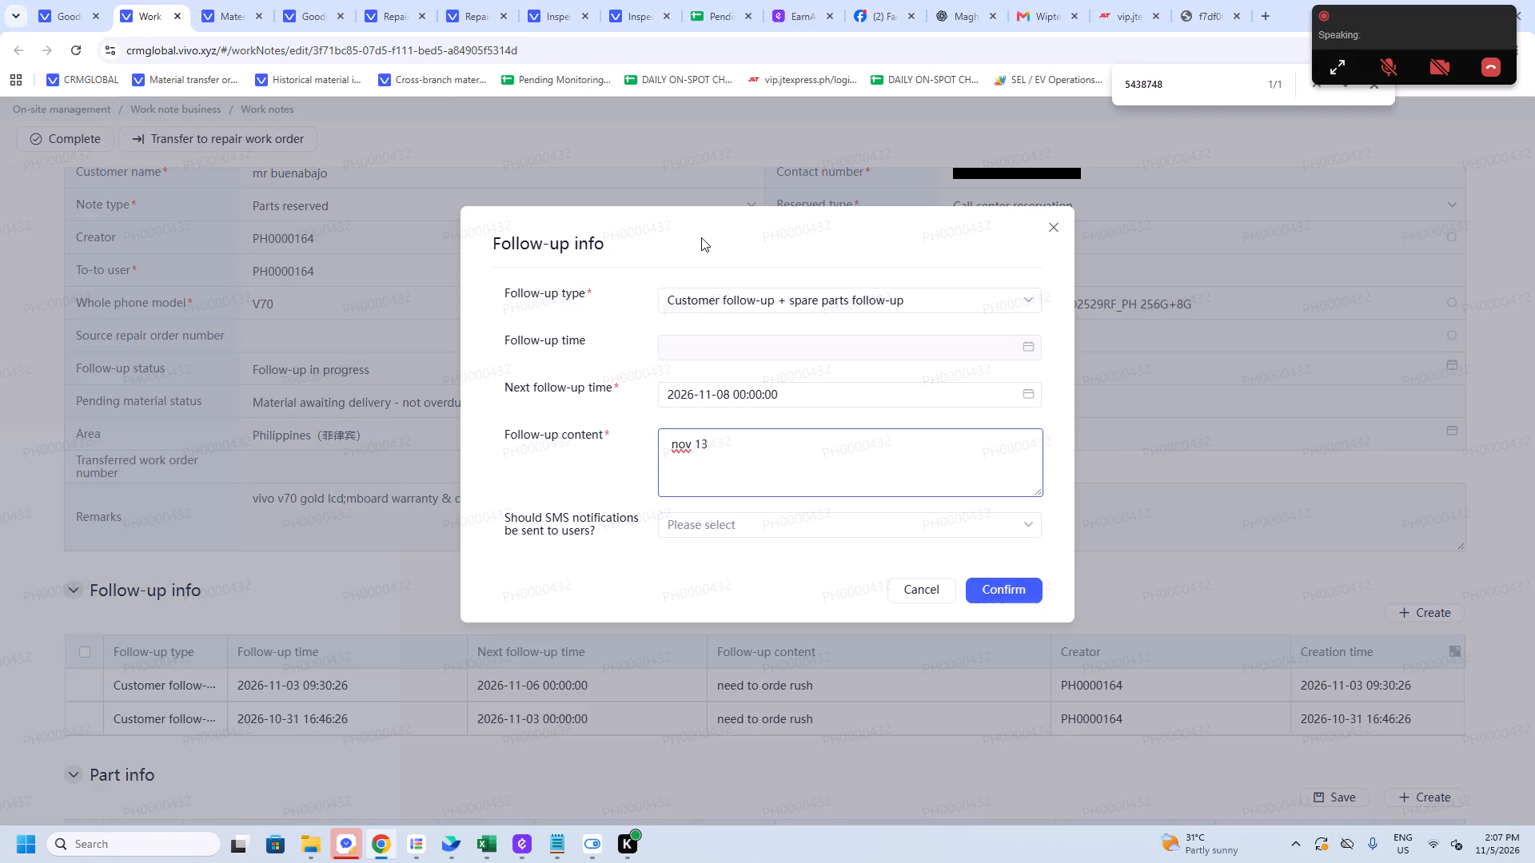
key(BackSpace)
key(BackSpace)
key(5)
key(space)
text(2026)
key(space)
text(receive)
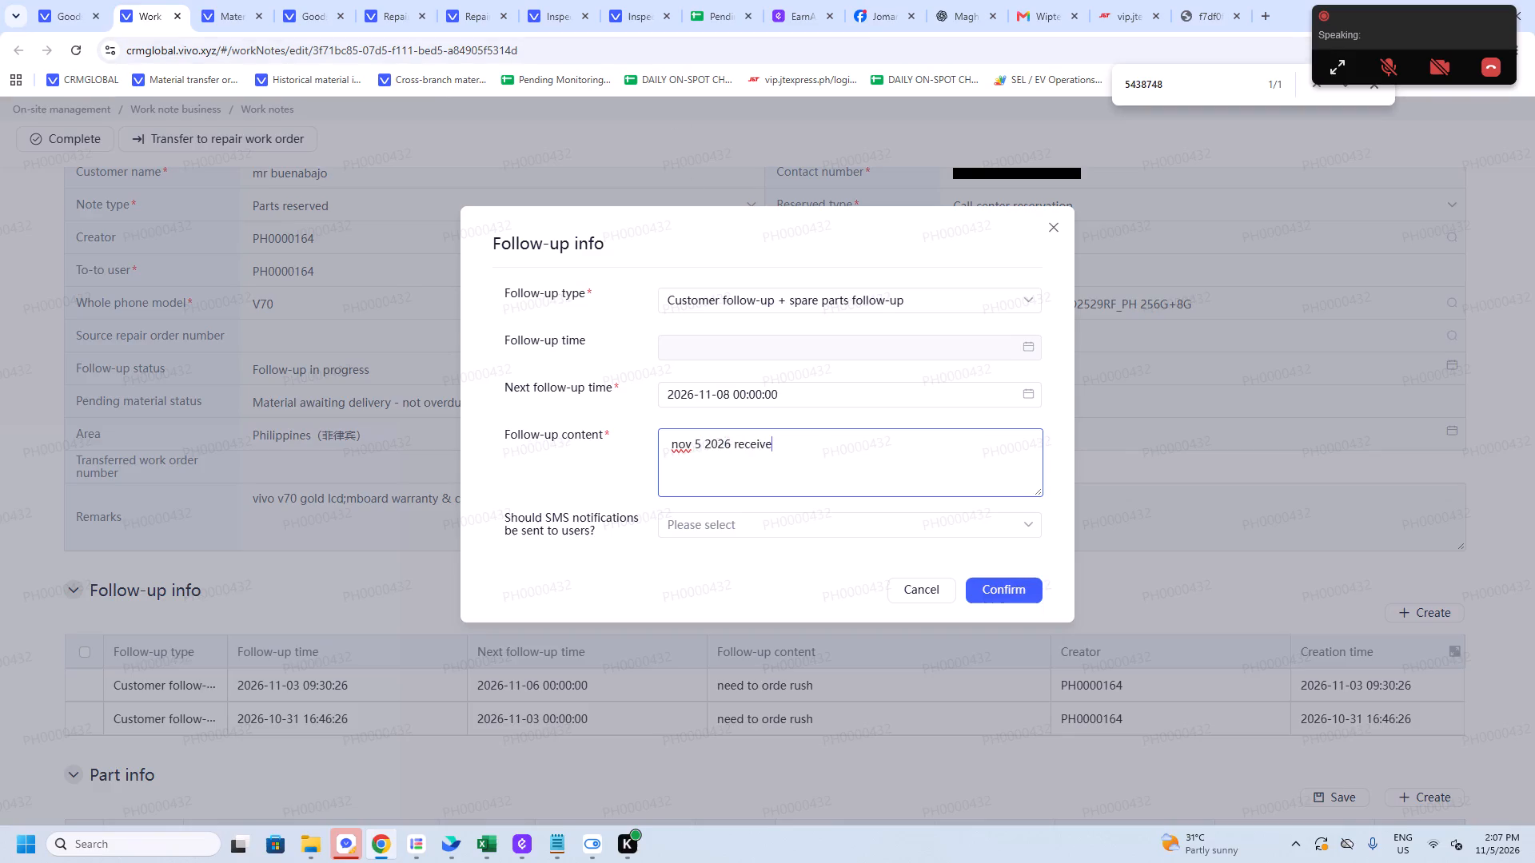
key(space)
key(ctrl+v)
key(space)
text(today)
key(space)
text(waiting o)
key(BackSpace)
text(for)
Copy the drafted follow-up wording, discard the form, and park the text temporarily in the browser's address bar.
scroll(946, 563, up, 1)
scroll(944, 575, down, 6)
key(ctrl+a)
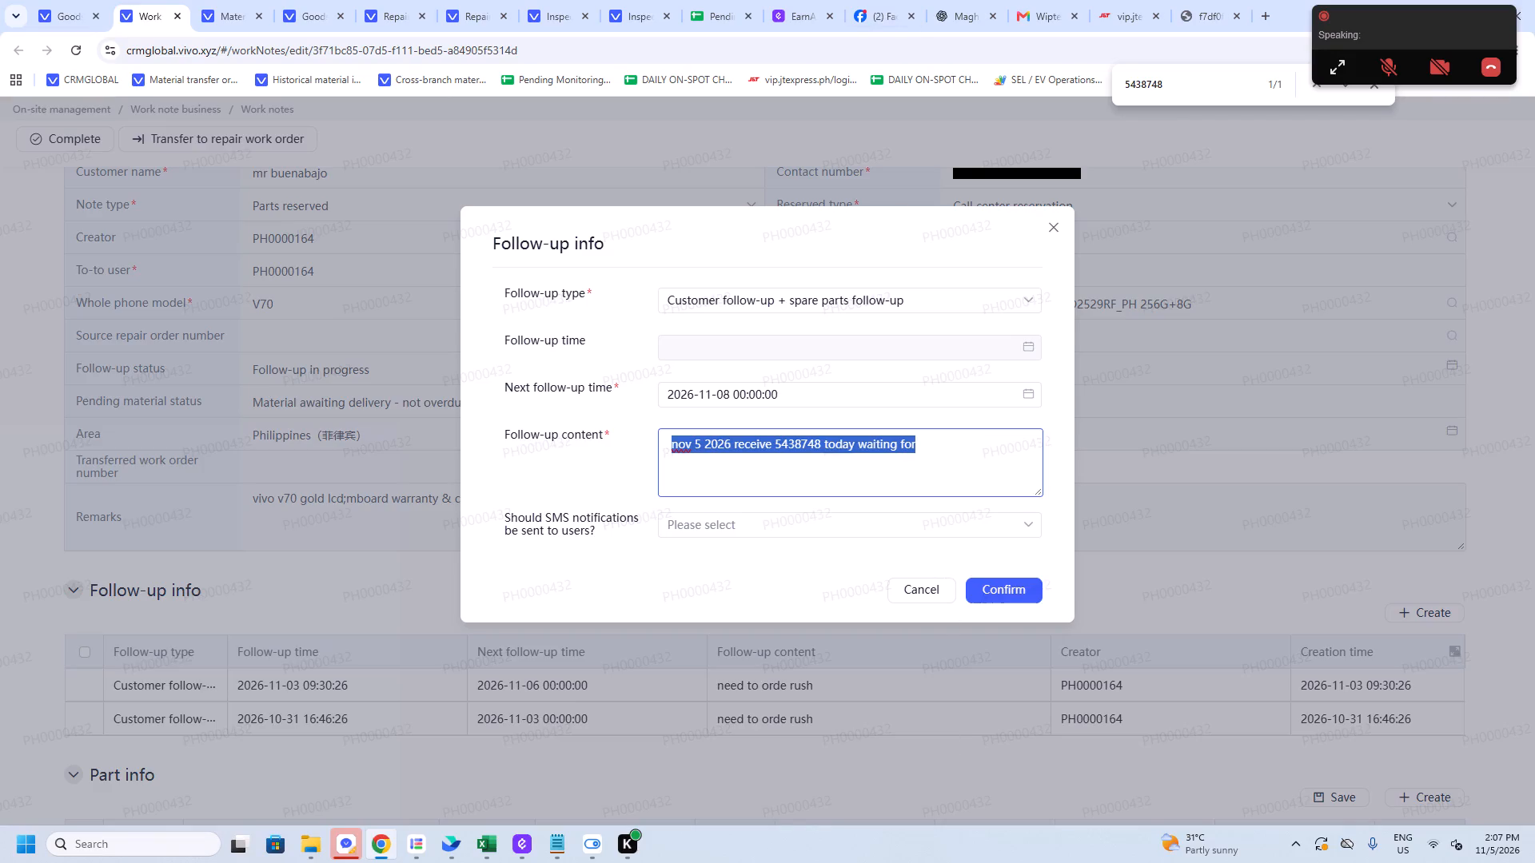
key(ctrl+c)
click(927, 593)
scroll(921, 630, down, 7)
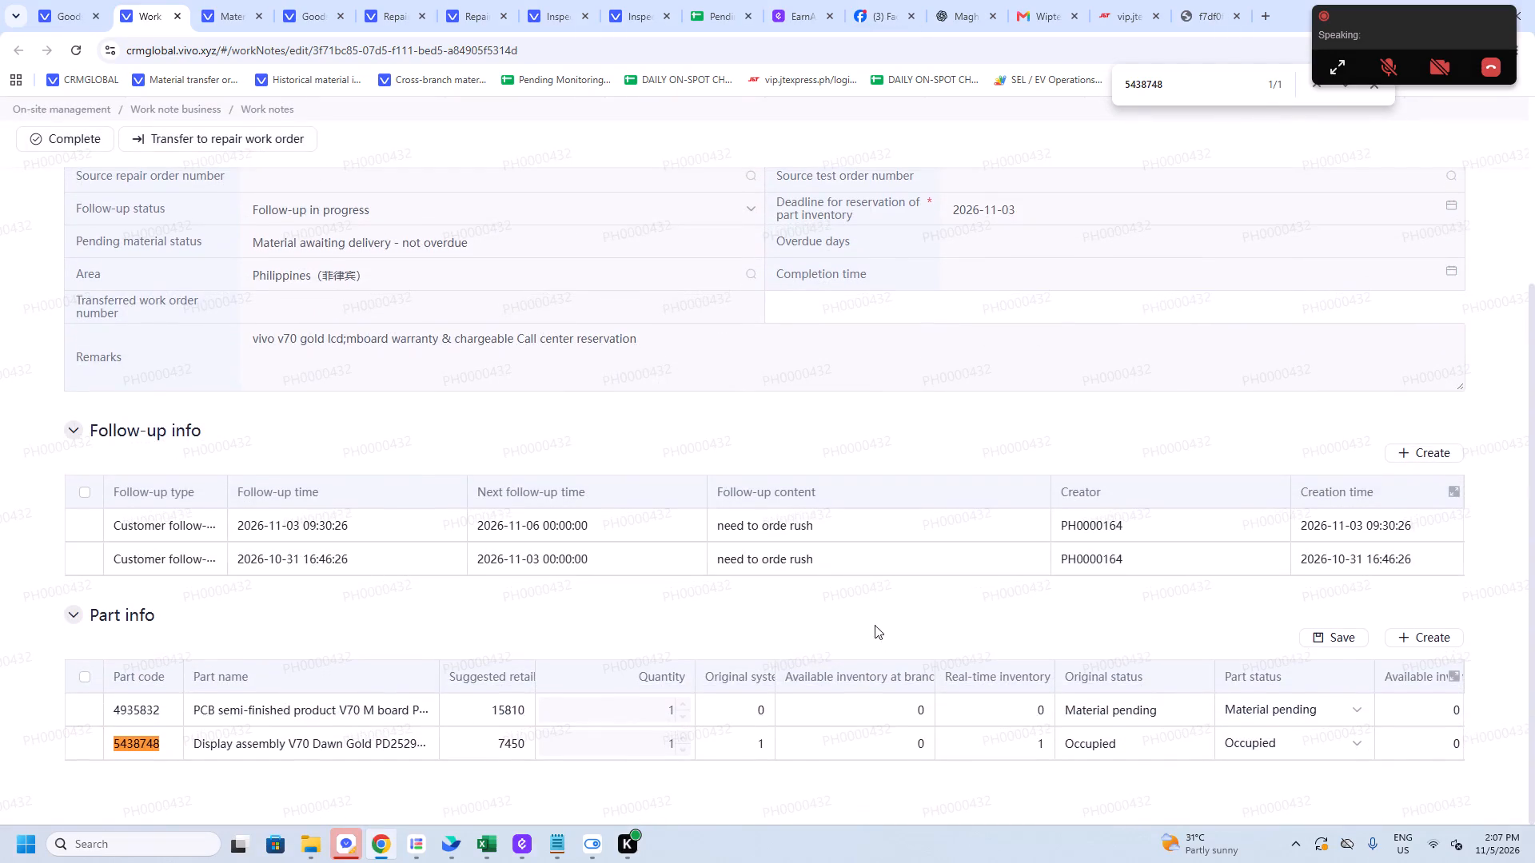
click(437, 46)
key(ctrl+v)
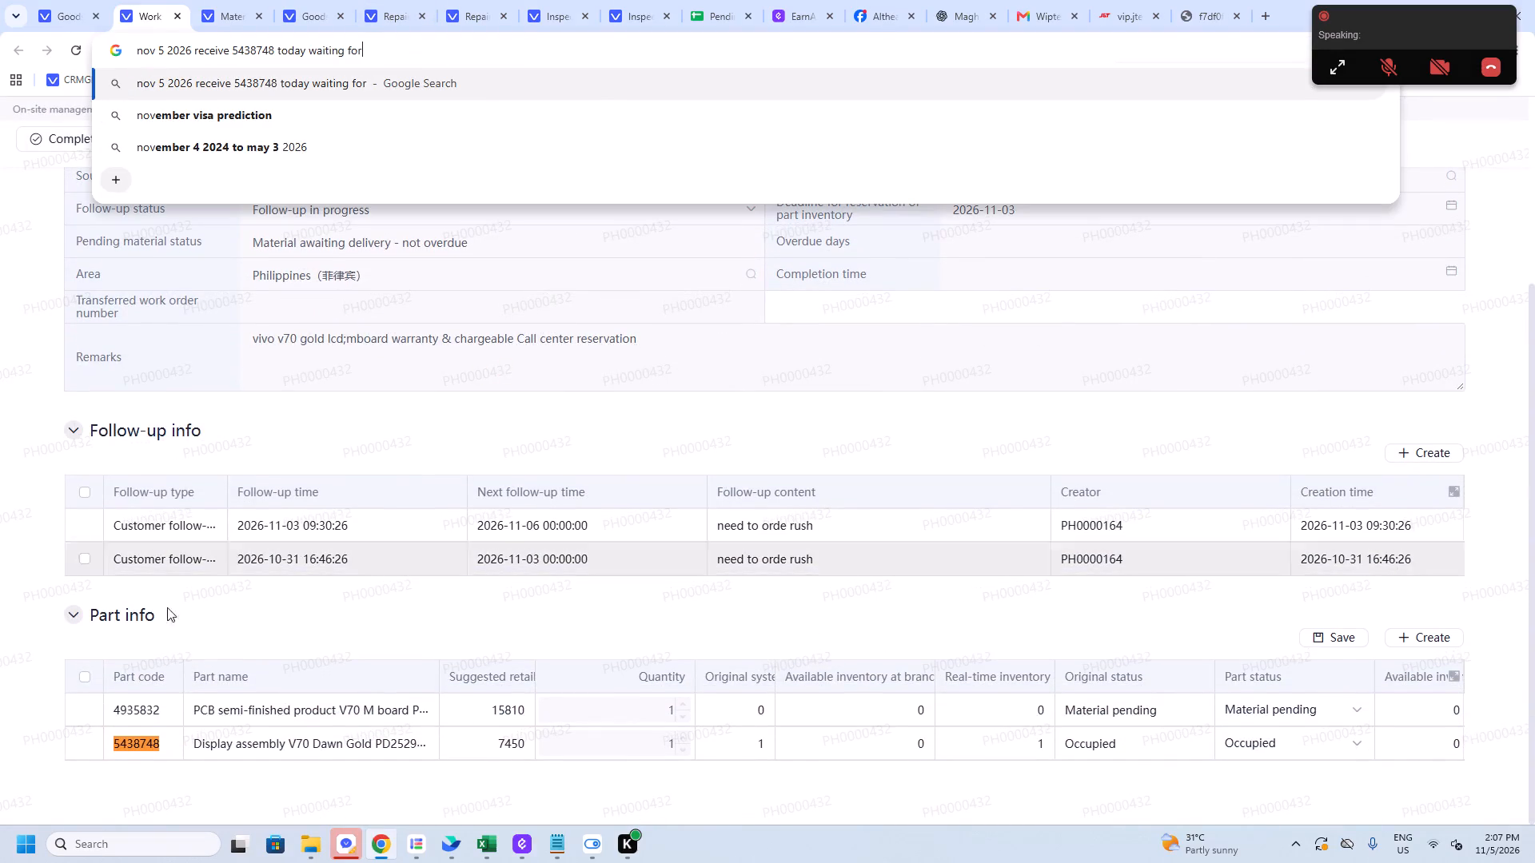
Copy the V70 M board's part code 4935832 into the content of a new follow-up entry, preceded by a space.
double_click(142, 711)
key(ctrl+c)
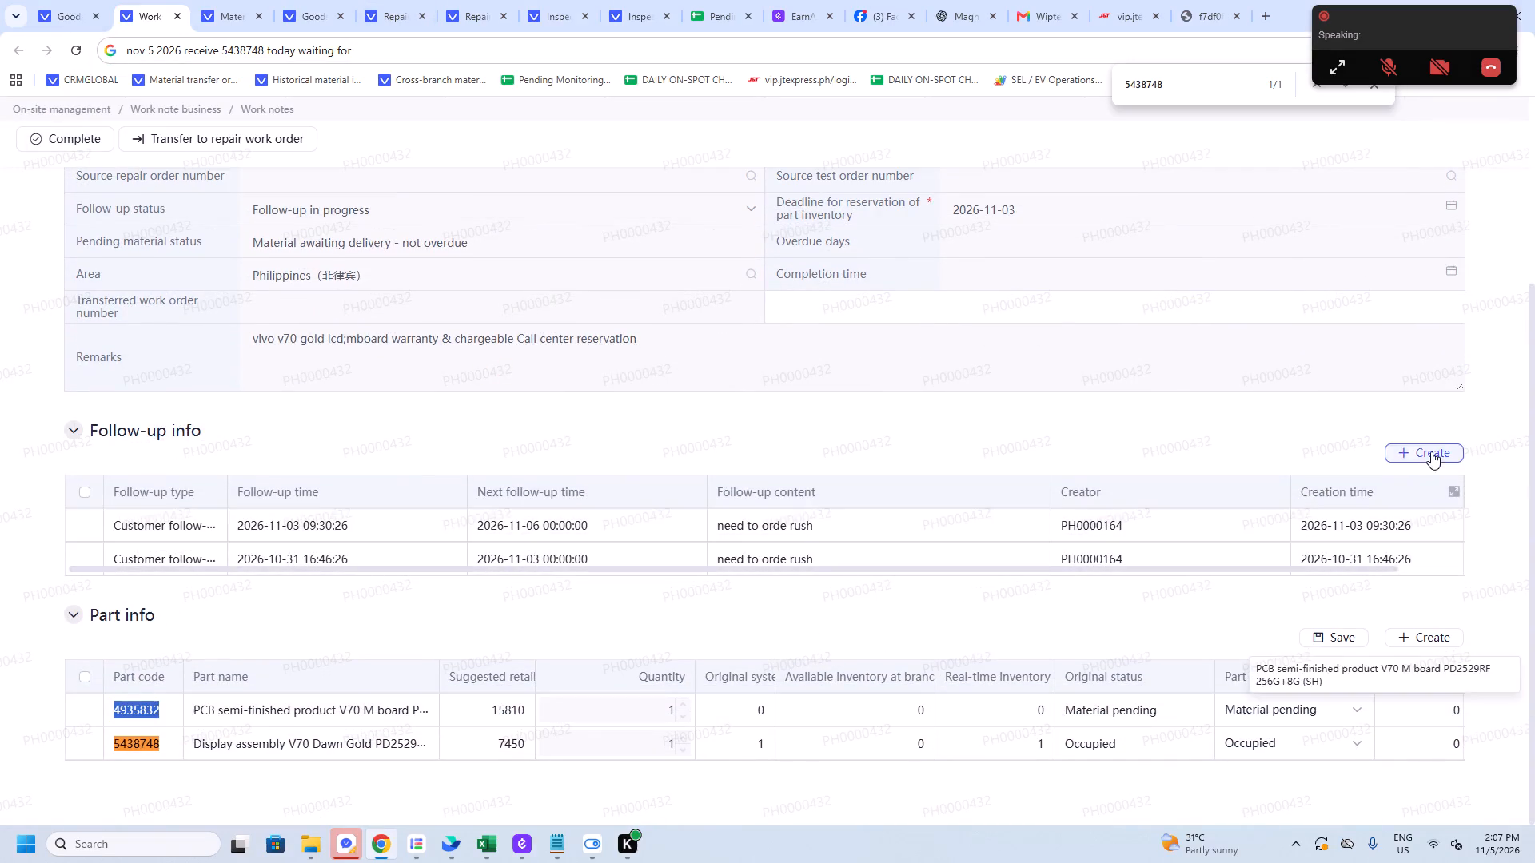
click(1431, 451)
click(722, 447)
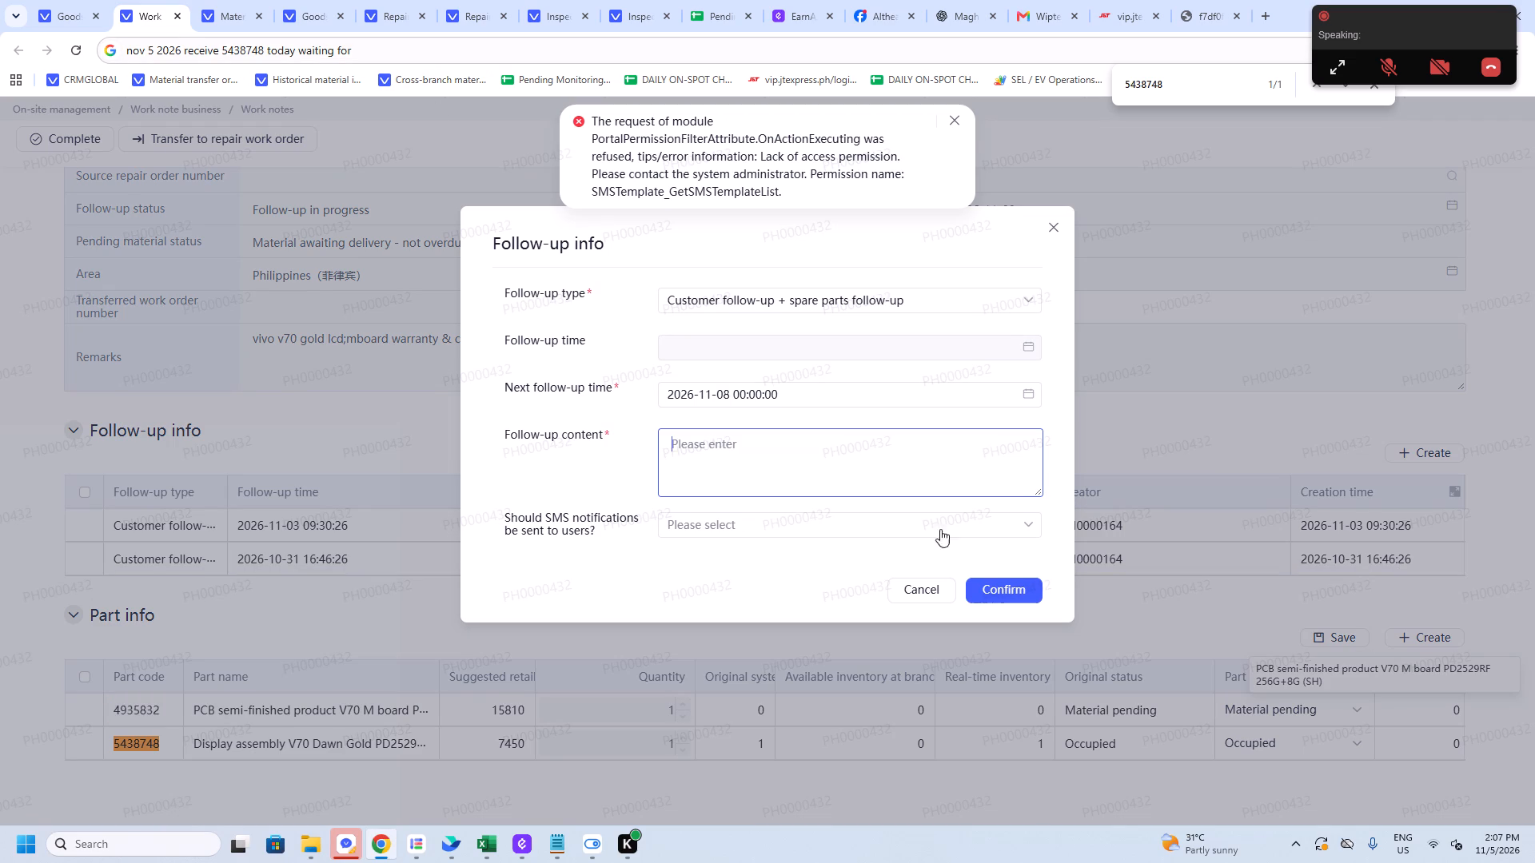
click(871, 473)
key(ctrl+v)
double_click(668, 446)
key(space)
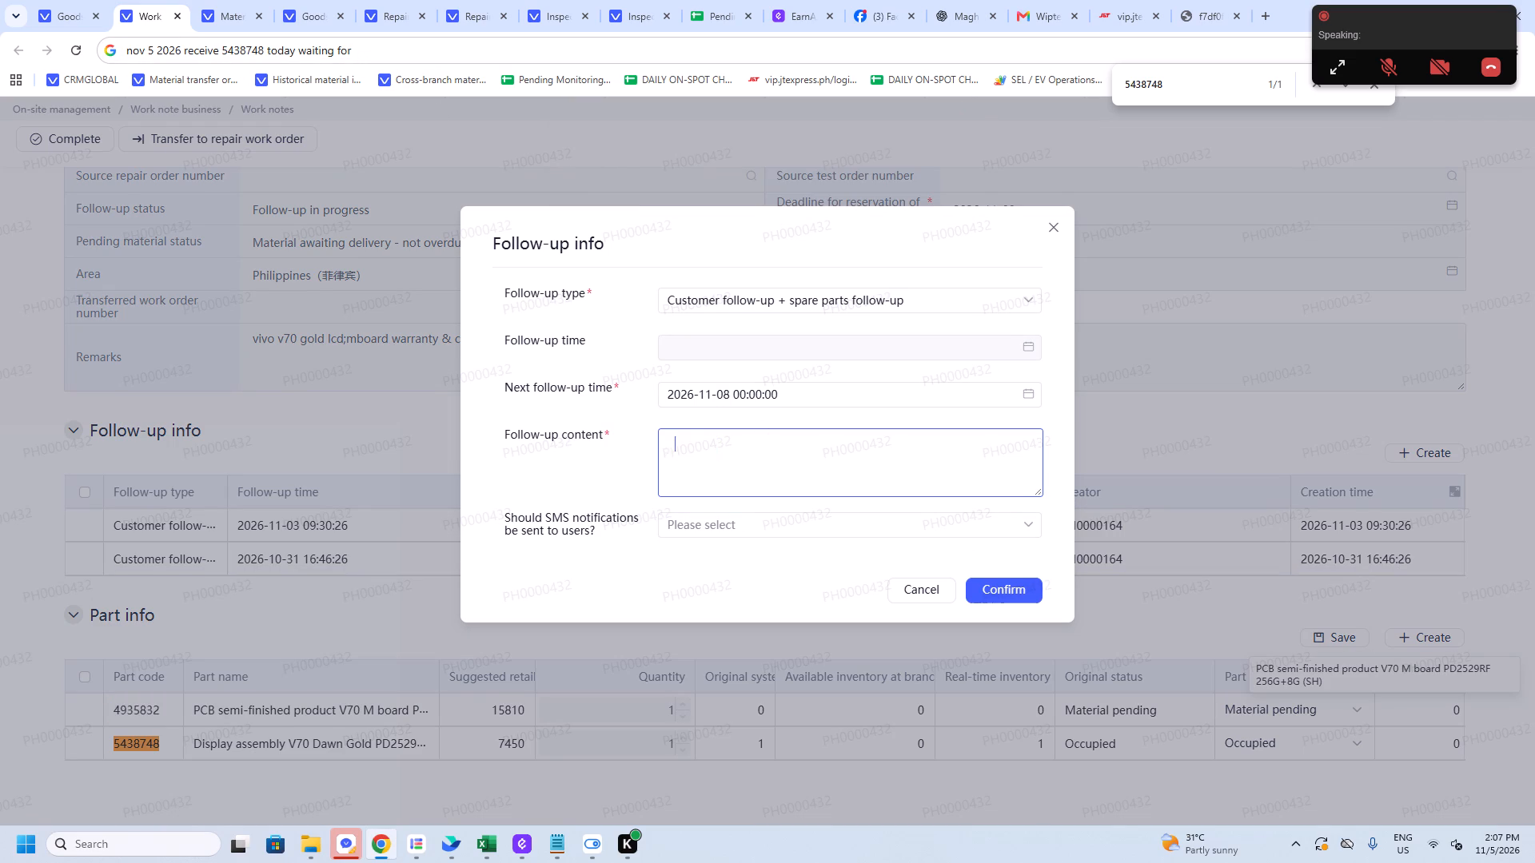
key(ctrl+z)
click(682, 449)
click(671, 442)
key(space)
click(667, 445)
Move the parked wording from the address bar in front of 4935832 in the follow-up content.
double_click(323, 56)
ctrl+click(325, 55)
key(ctrl+x)
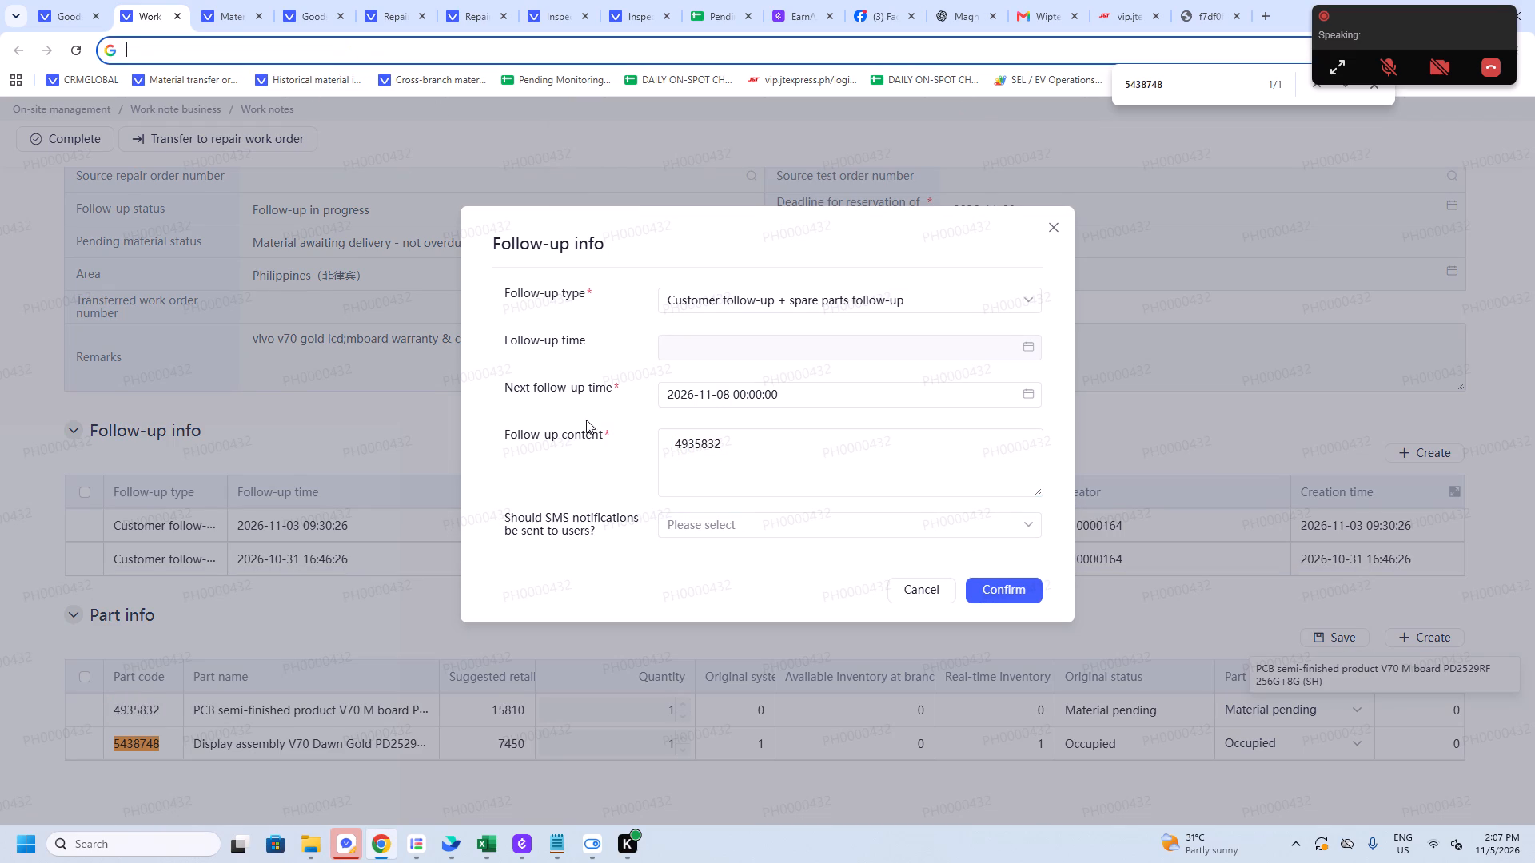
click(666, 450)
key(ctrl+v)
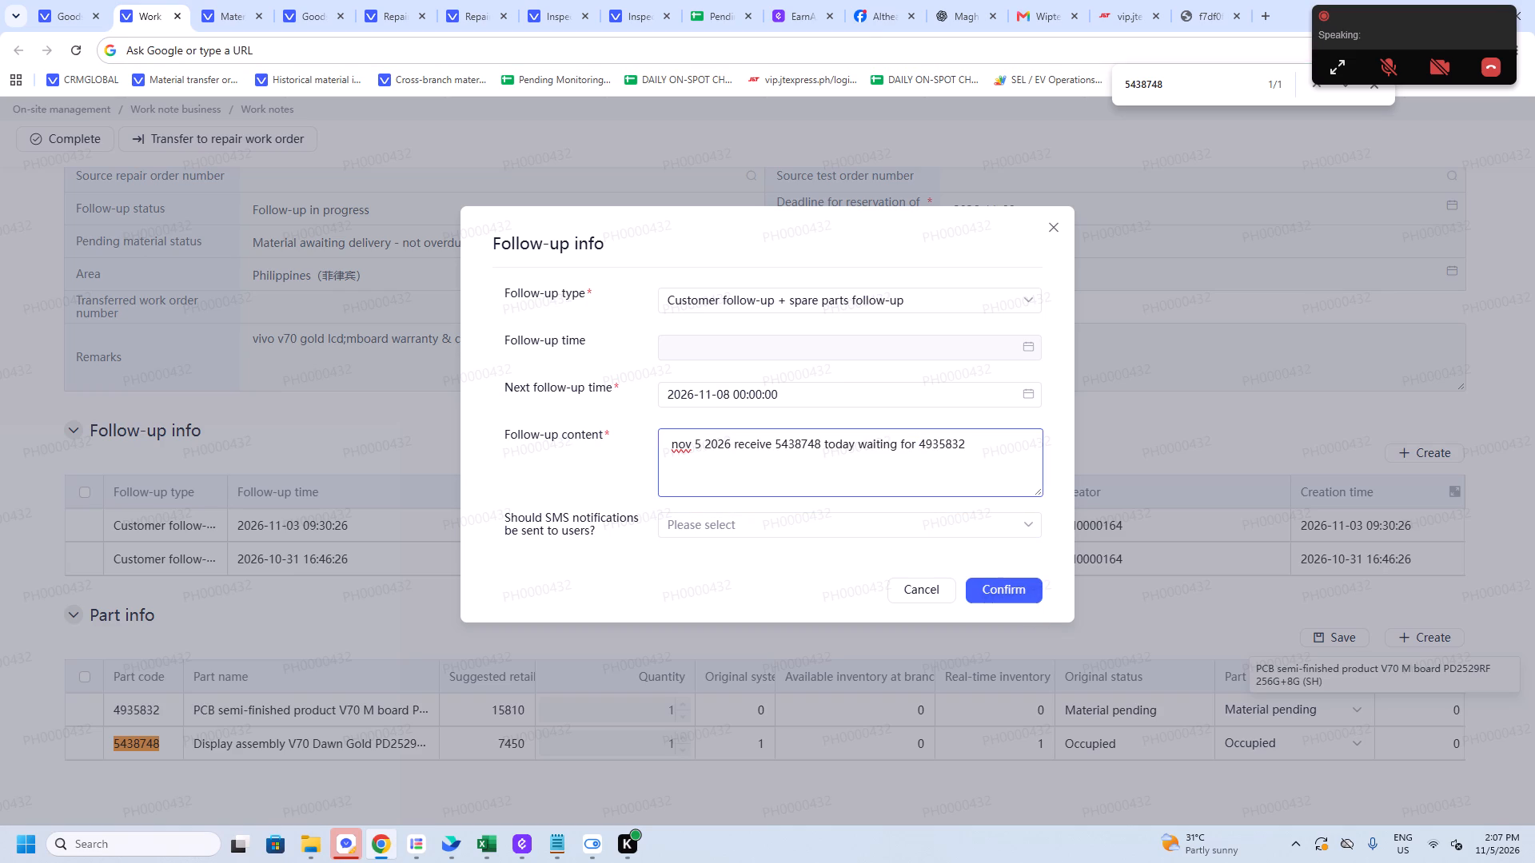
Punctuate the follow-up content to read "nov 5 2026 receive (5438748) today, waiting for (4935832)".
click(773, 435)
key(Right)
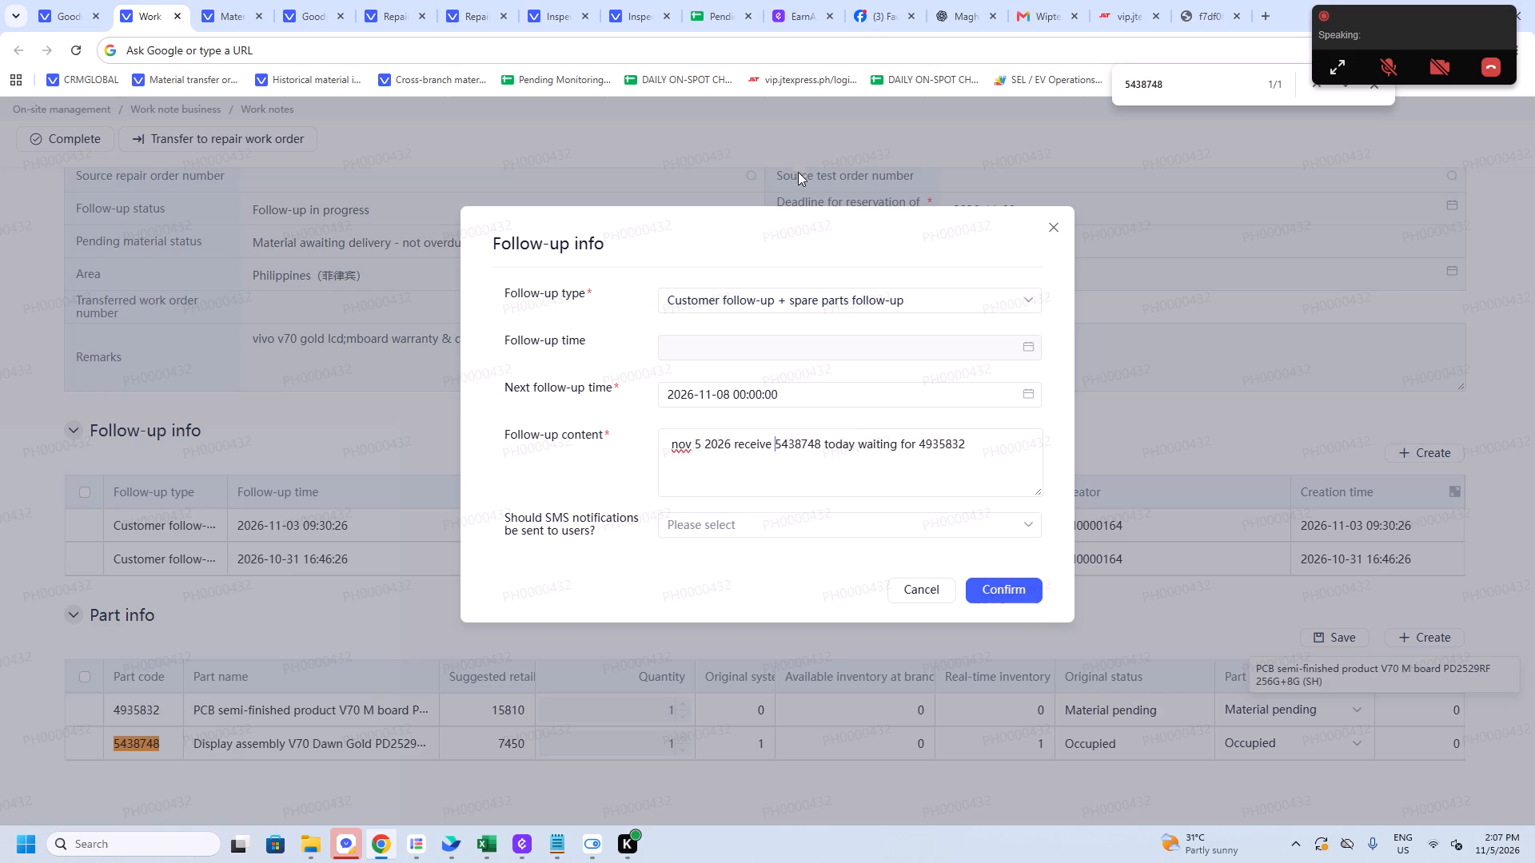
key(shift+parenleft)
key(Right)
key(Right)
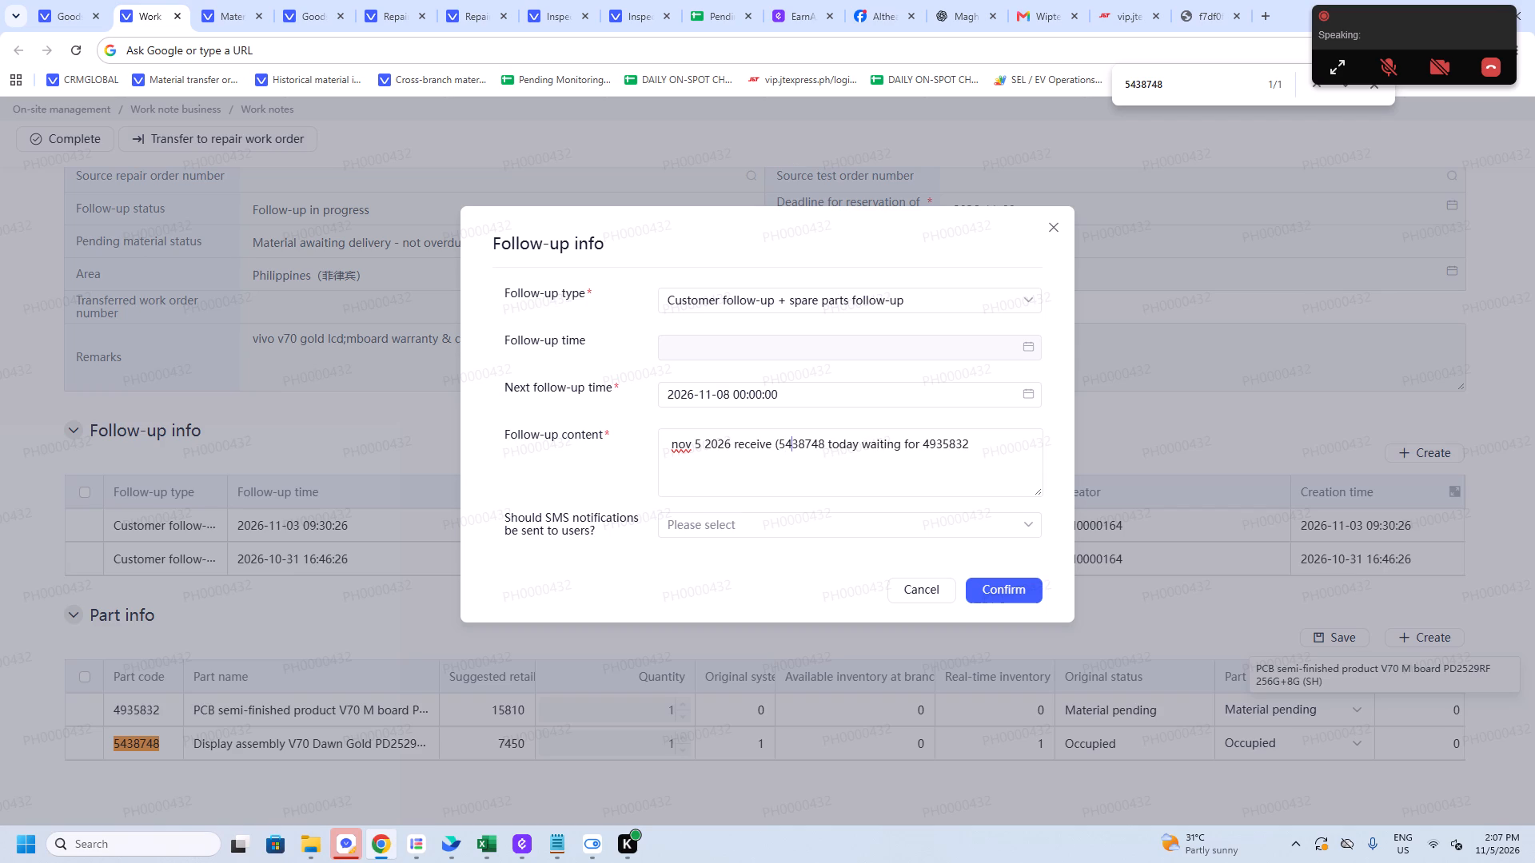
key(Right)
key(Right)
key(Right)
key(Right)
key(Right)
key(shift+parenright)
key(Right)
key(Right)
key(Right)
key(Right)
key(Right)
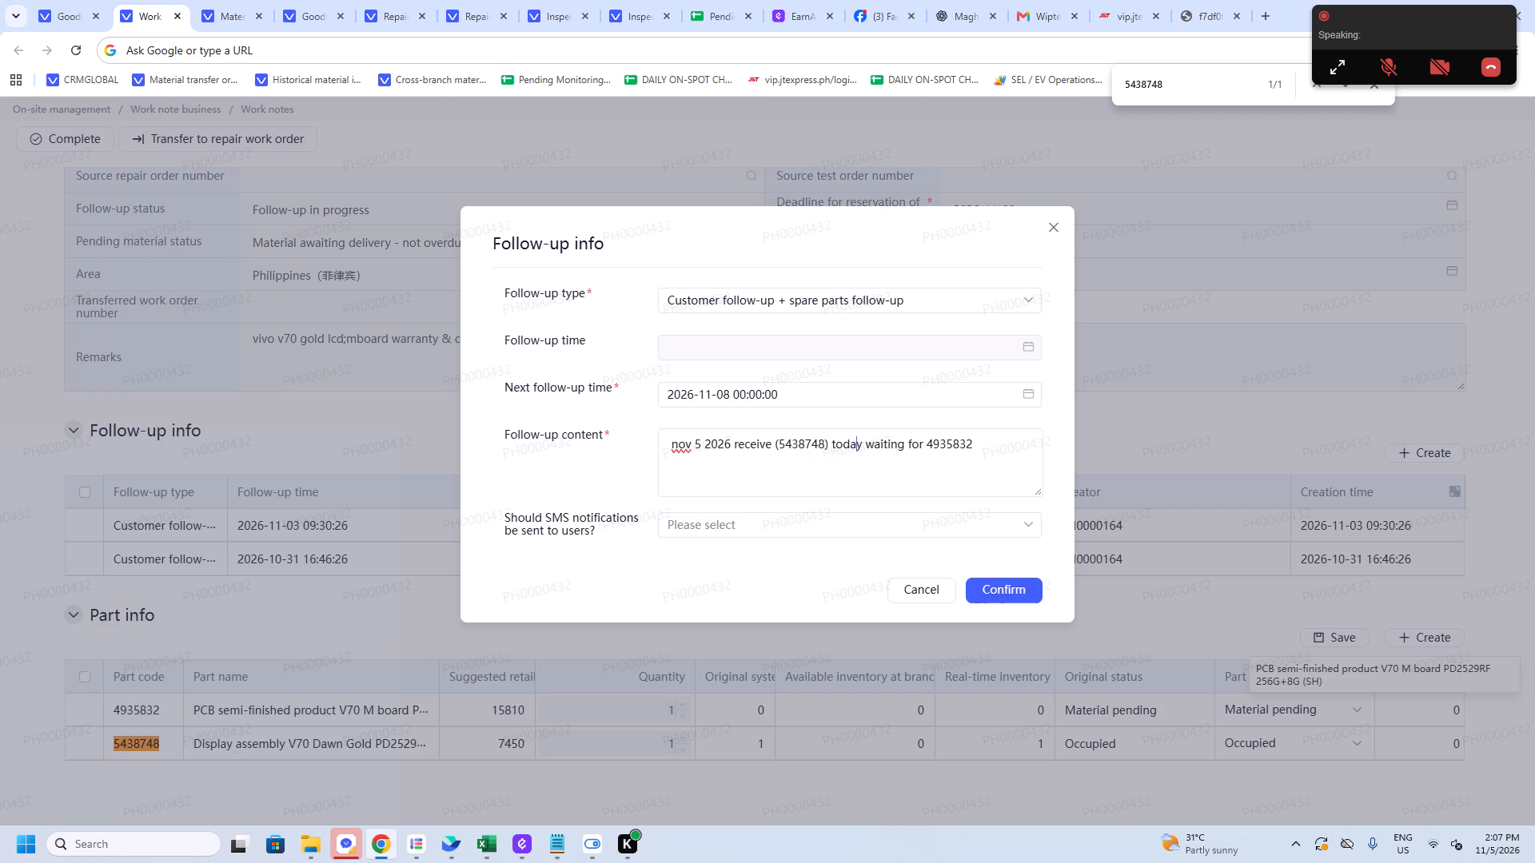
key(Right)
key(slash)
key(BackSpace)
key(comma)
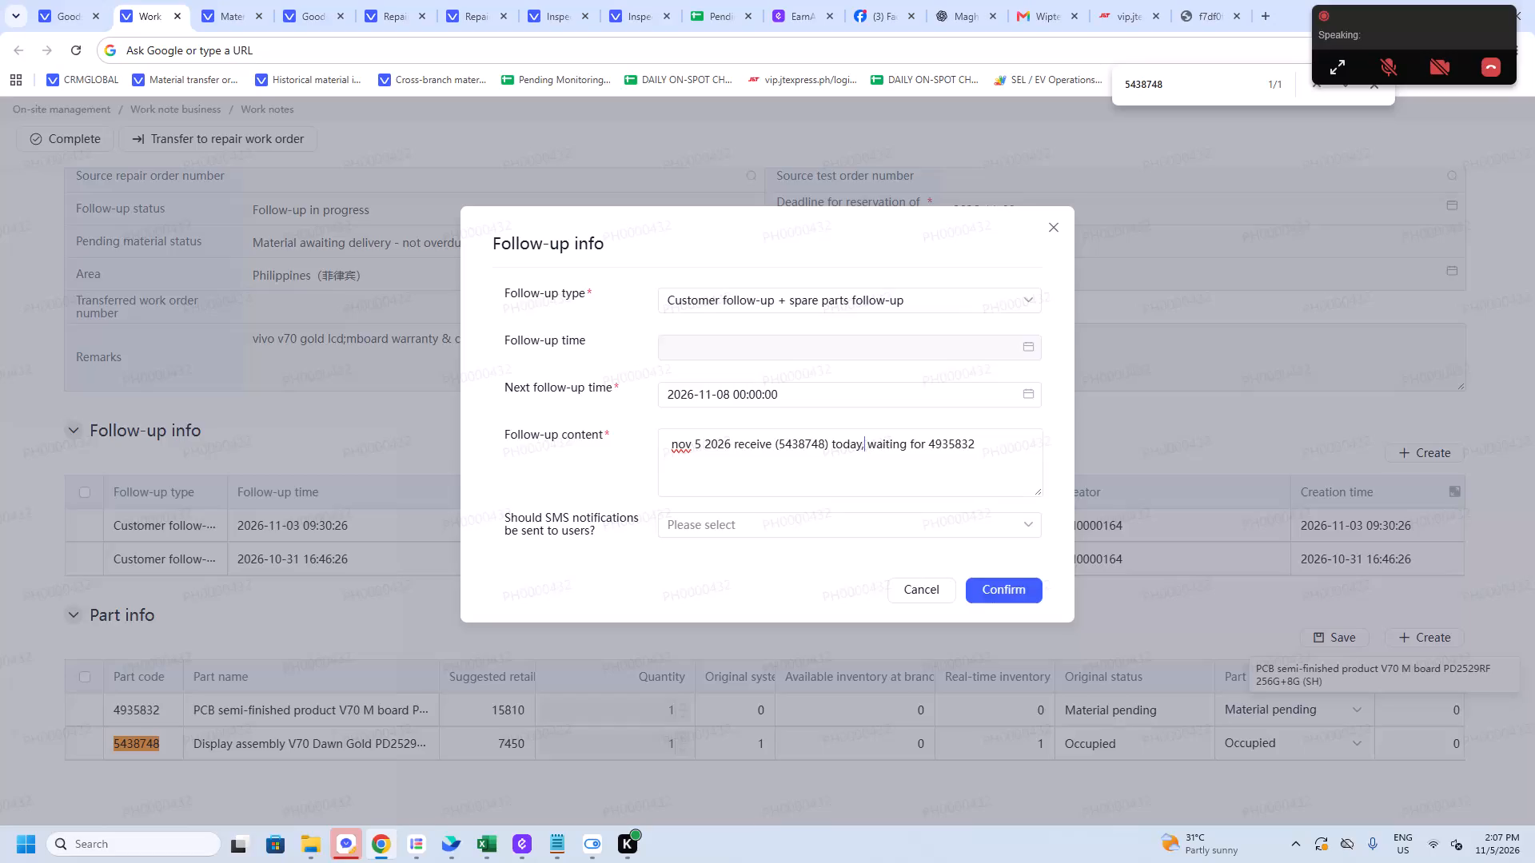
key(Right)
key(Right)
key(Right)
key(Right)
key(Right)
key(Right)
key(Right)
key(Right)
key(Right)
key(Right)
key(Right)
key(Right)
key(Right)
key(shift+parenleft)
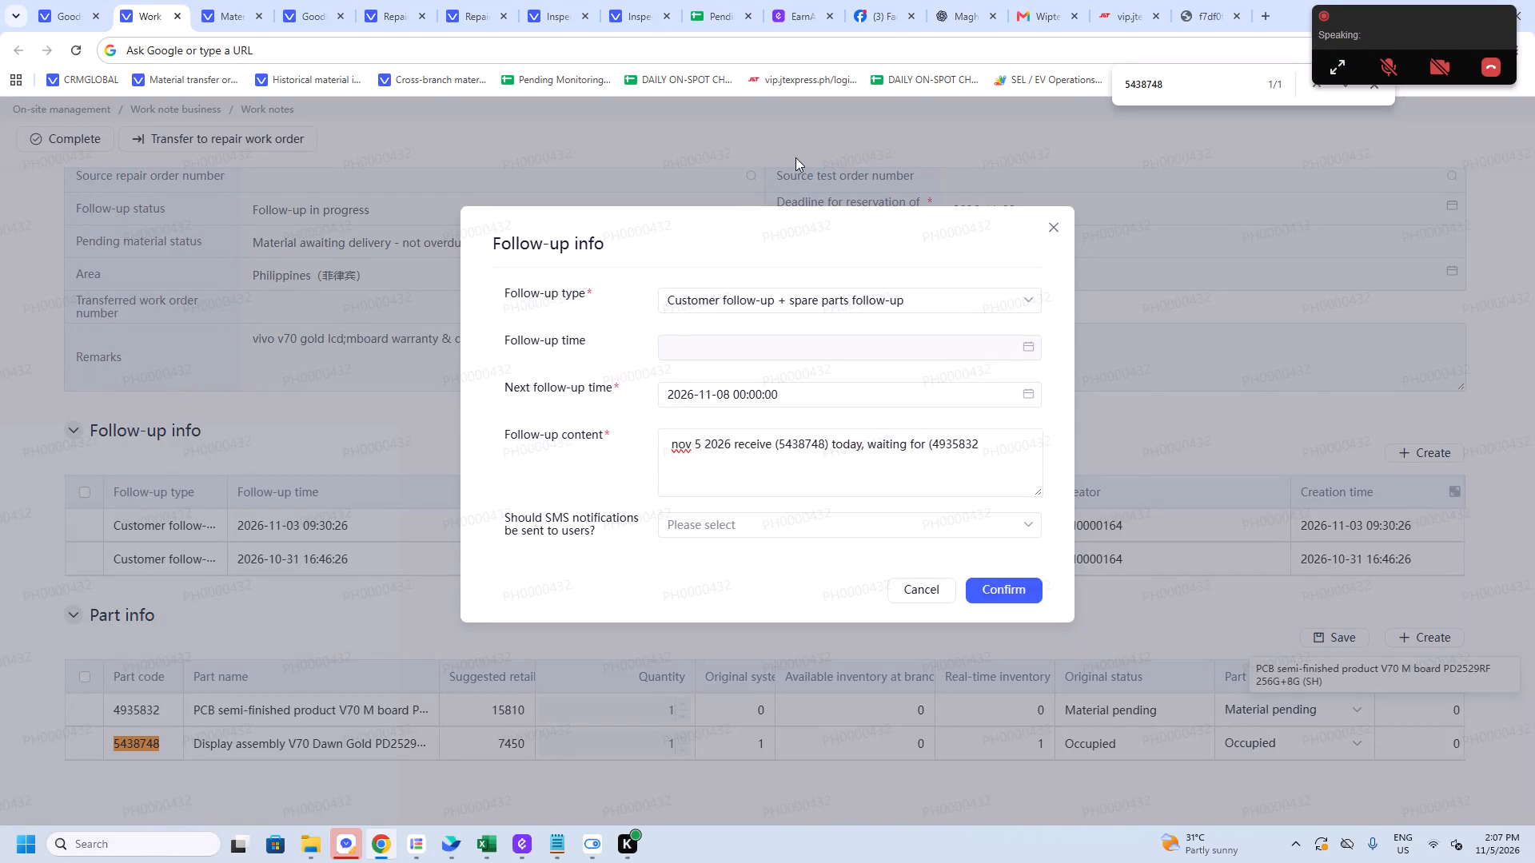
key(Right)
key(Right)
key(Right)
key(Right)
key(Right)
key(Right)
key(Right)
key(Right)
key(Right)
key(Right)
key(Right)
text(_))
key(shift+BackSpace)
key(shift+BackSpace)
key(shift+parenright)
Save the follow-up entry and close work note PN10311327.
scroll(795, 149, up, 1)
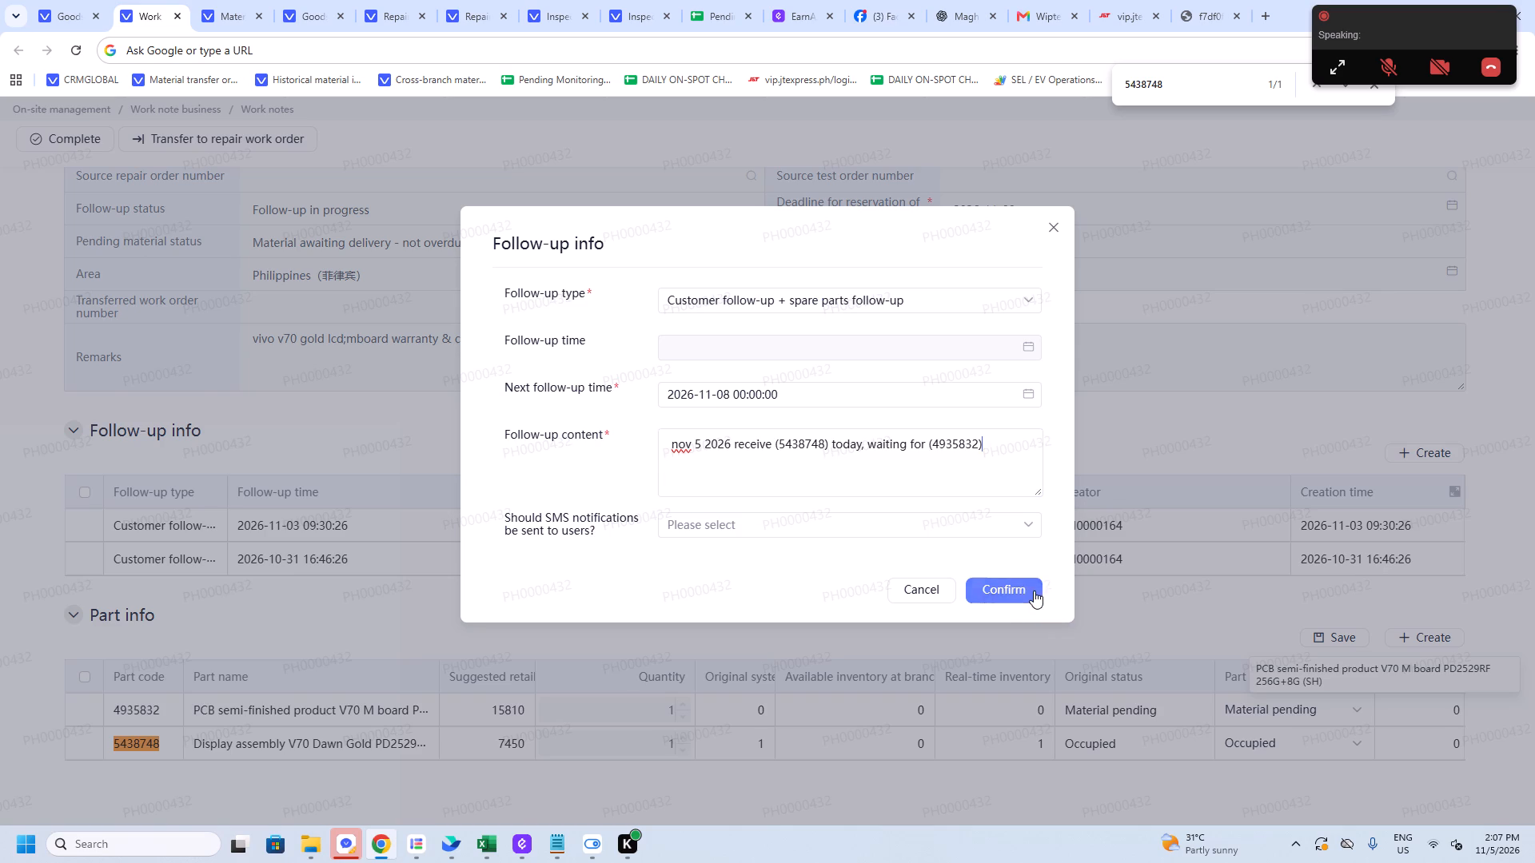
click(1034, 591)
scroll(740, 615, down, 1)
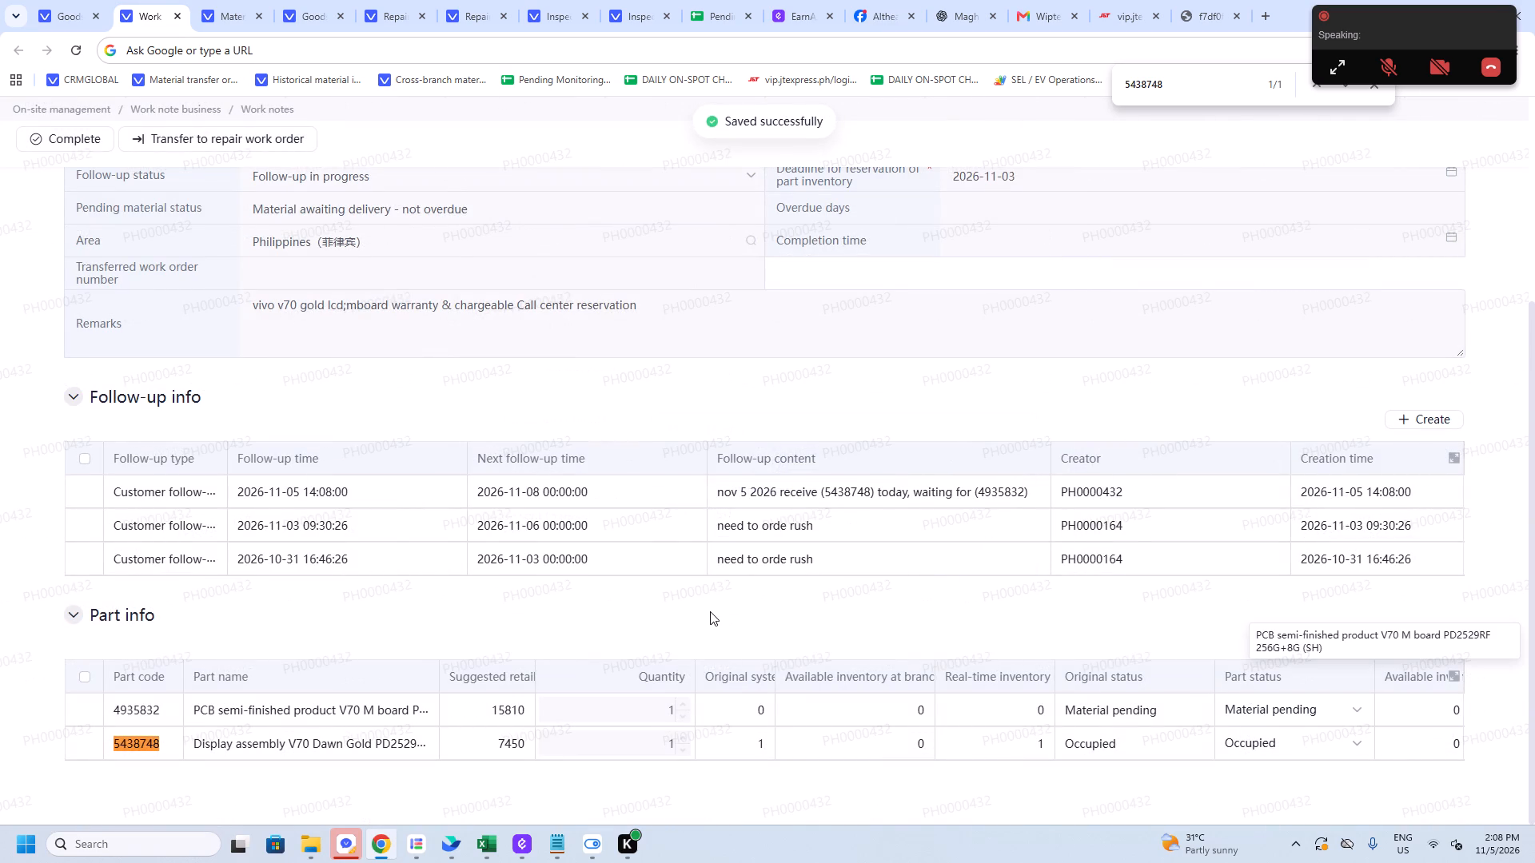
scroll(636, 560, up, 2)
key(ctrl+w)
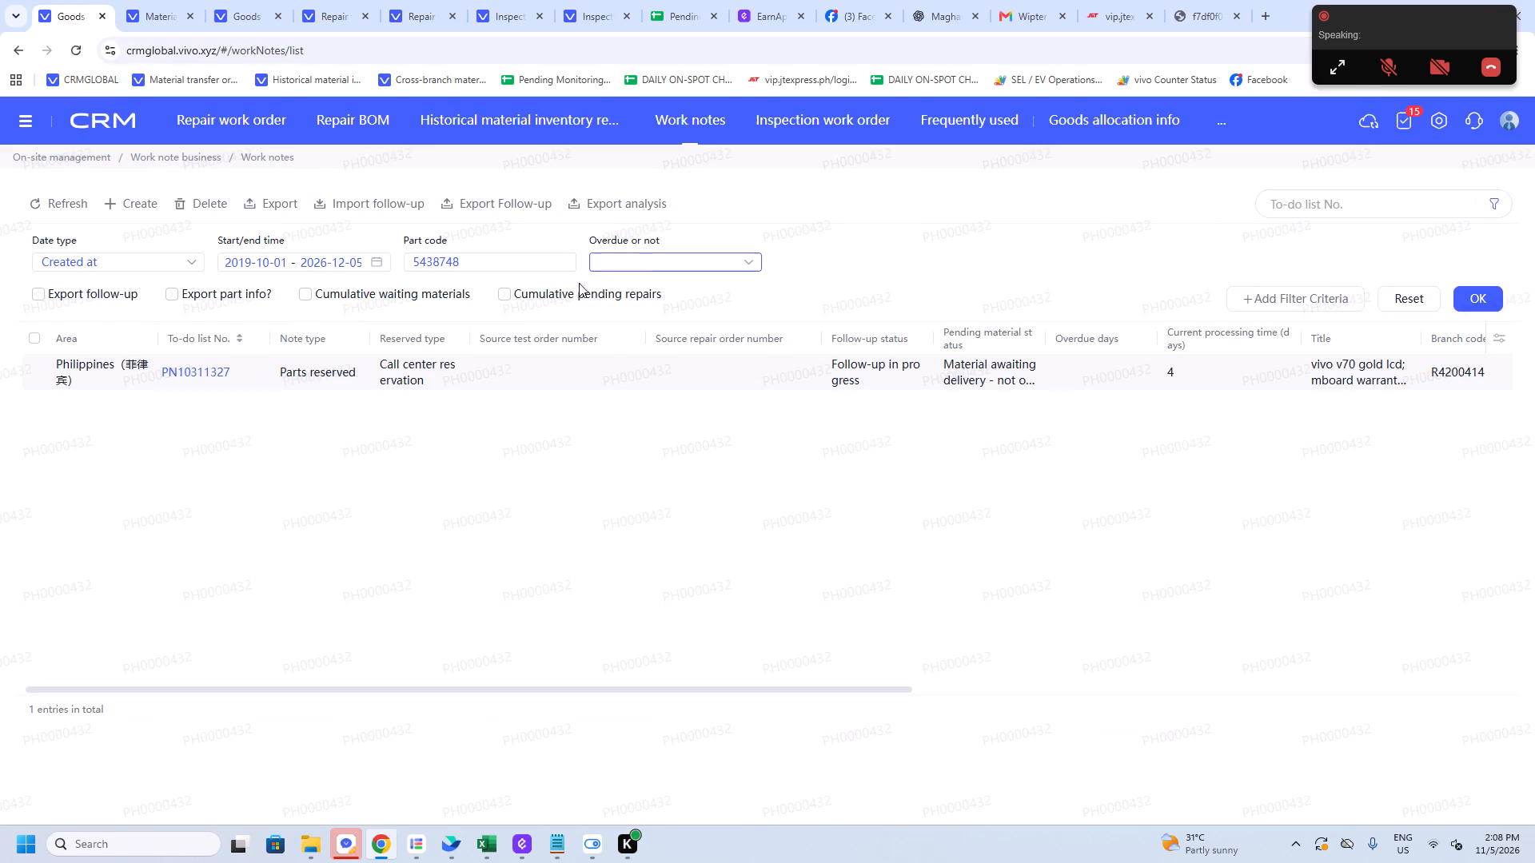
Search the work notes for part code 5468328.
double_click(472, 260)
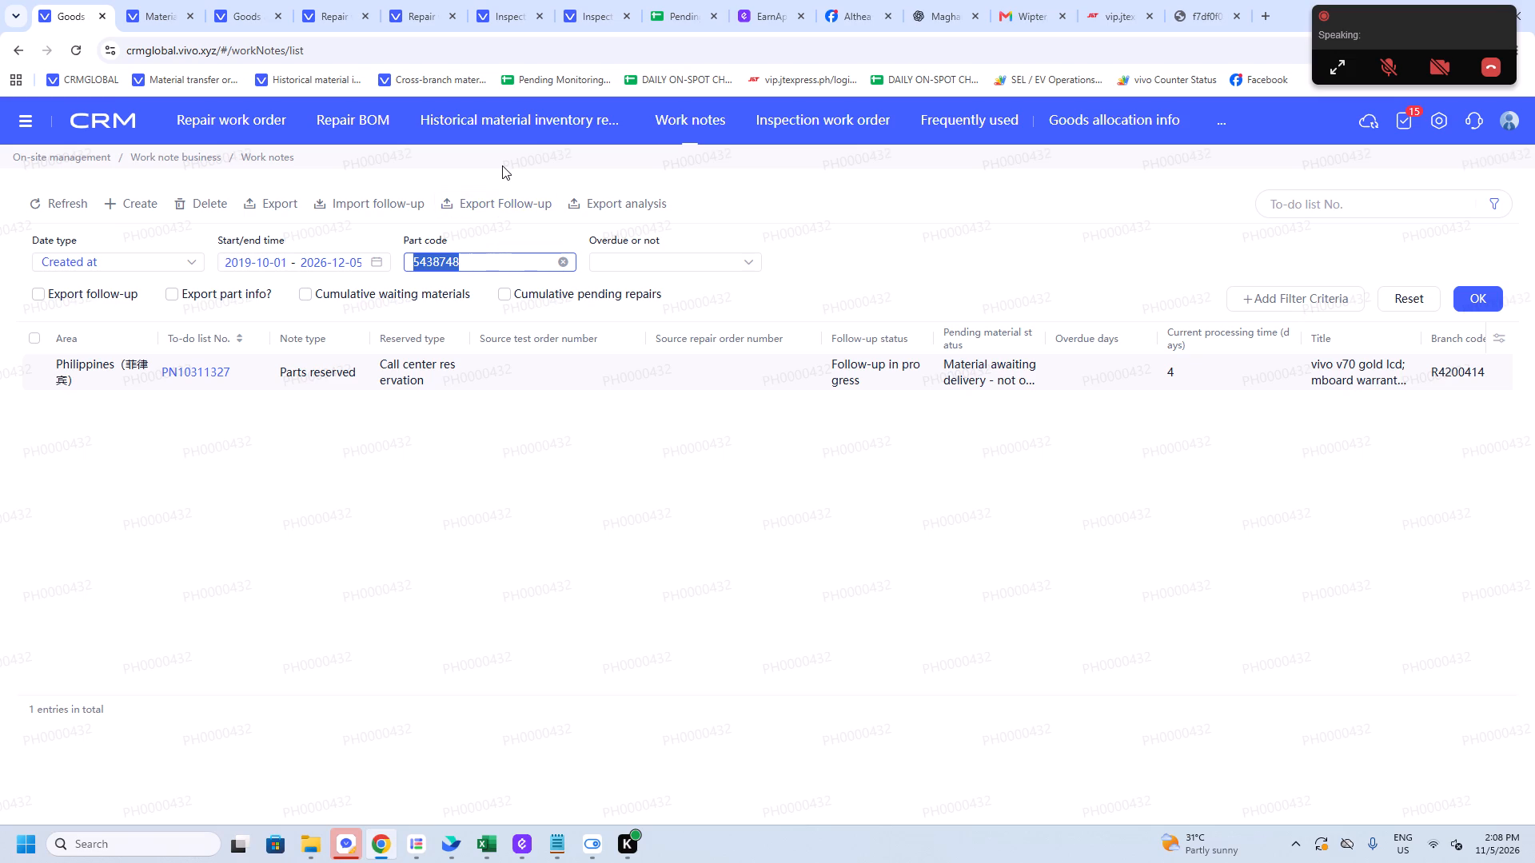
key(Return)
key(Return)
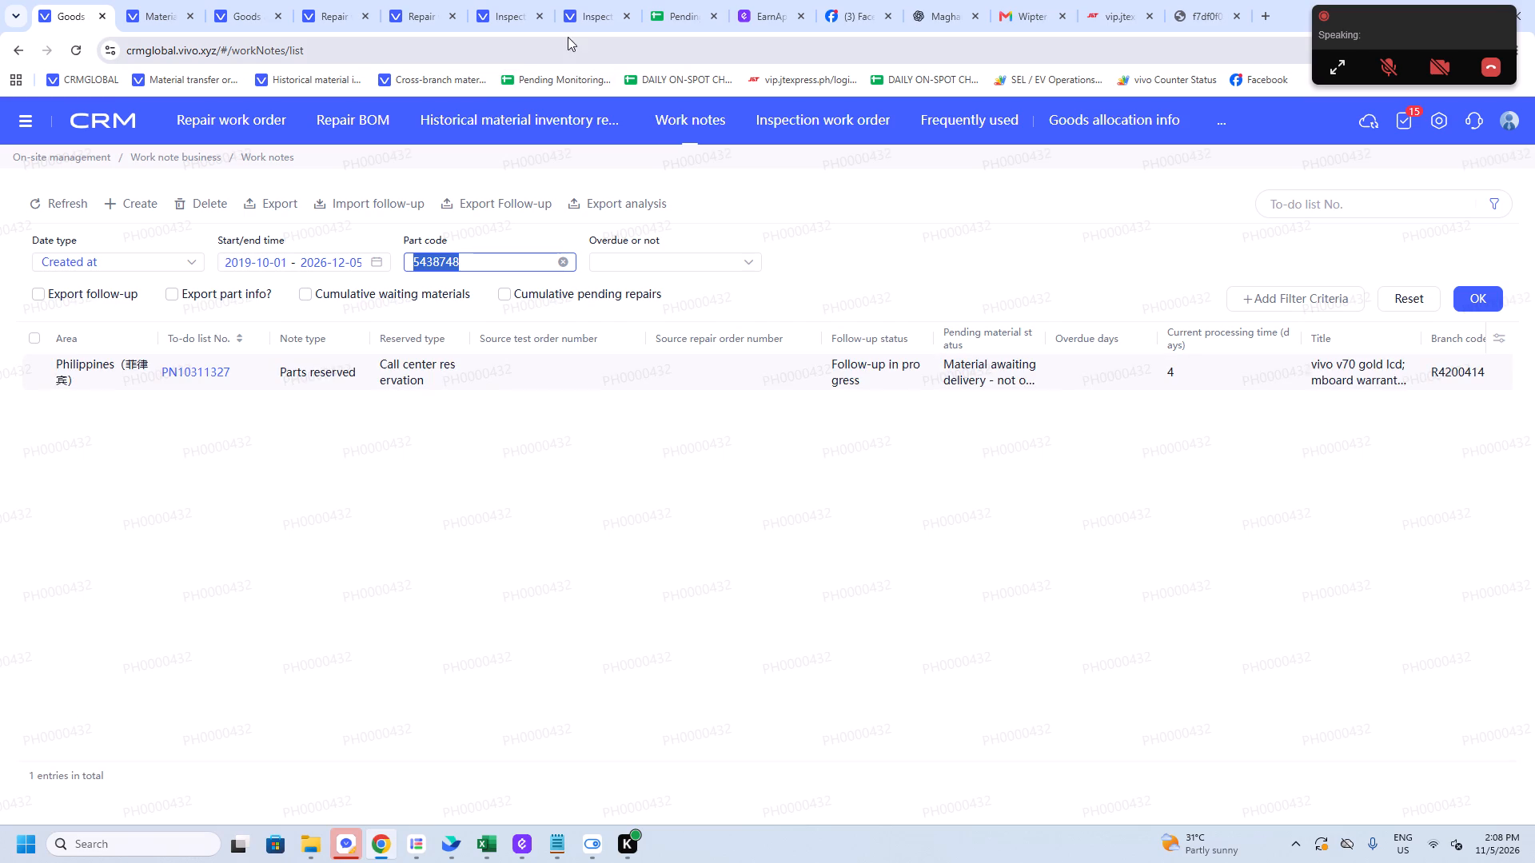
key(5)
key(4)
key(6)
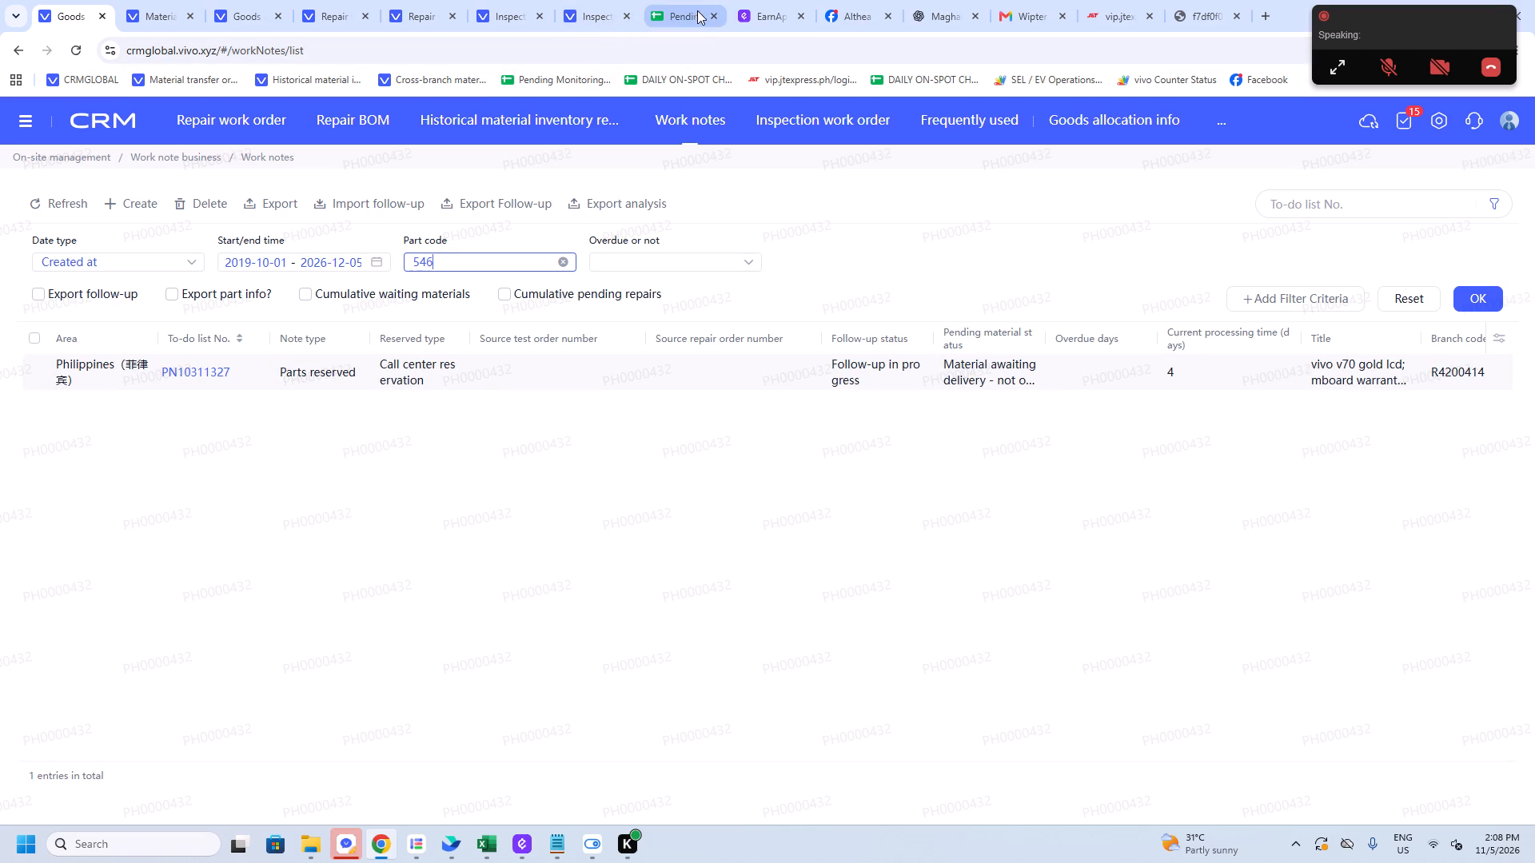
text(8328)
key(Return)
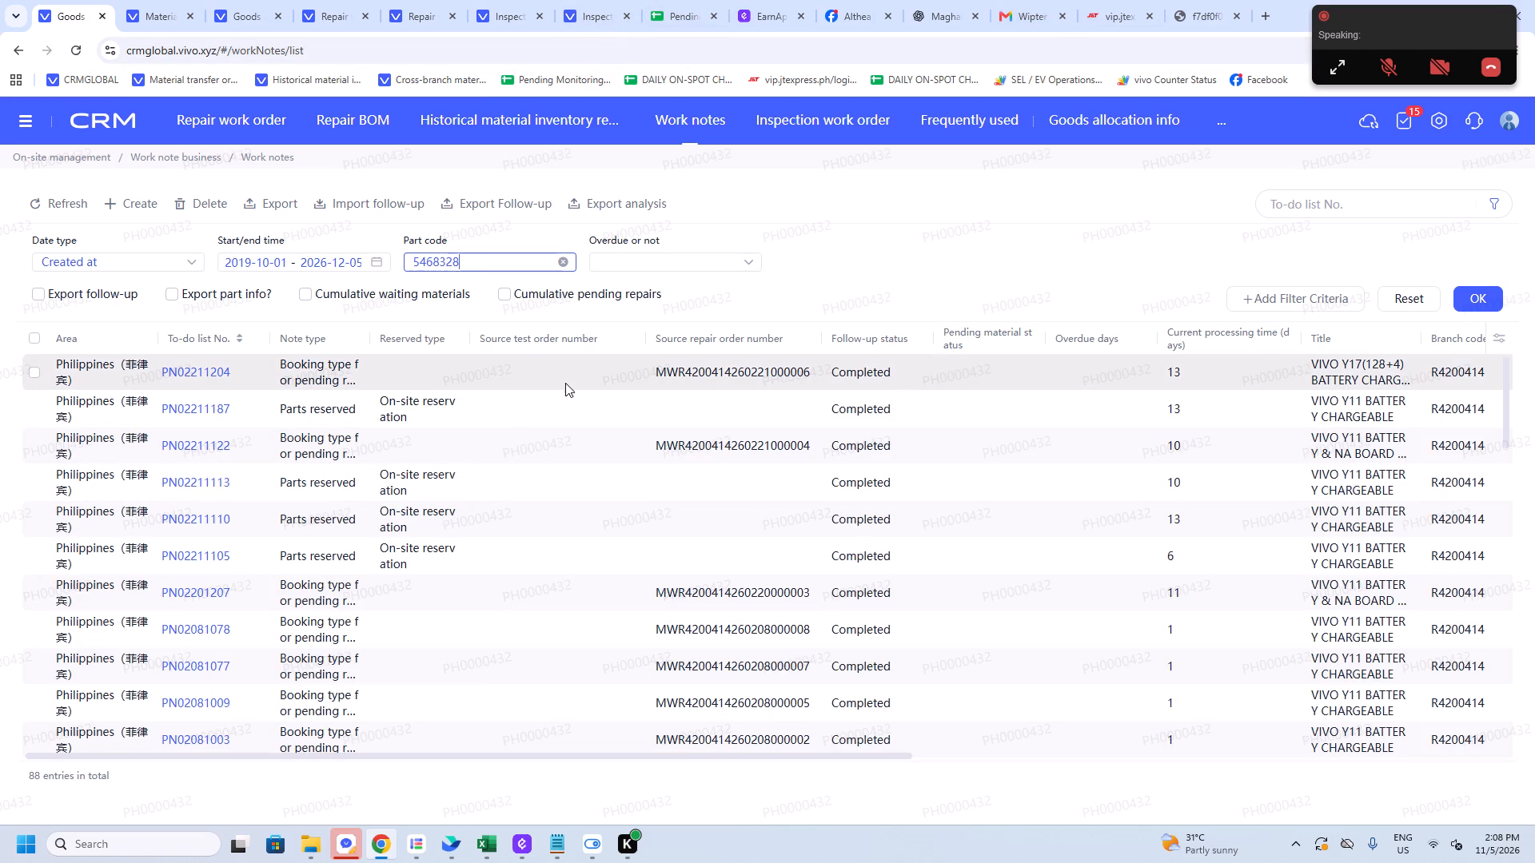
Set the creation date range to 2026-09-01 through 2027-01-09 and rerun the work note search for part code 5468328.
click(652, 254)
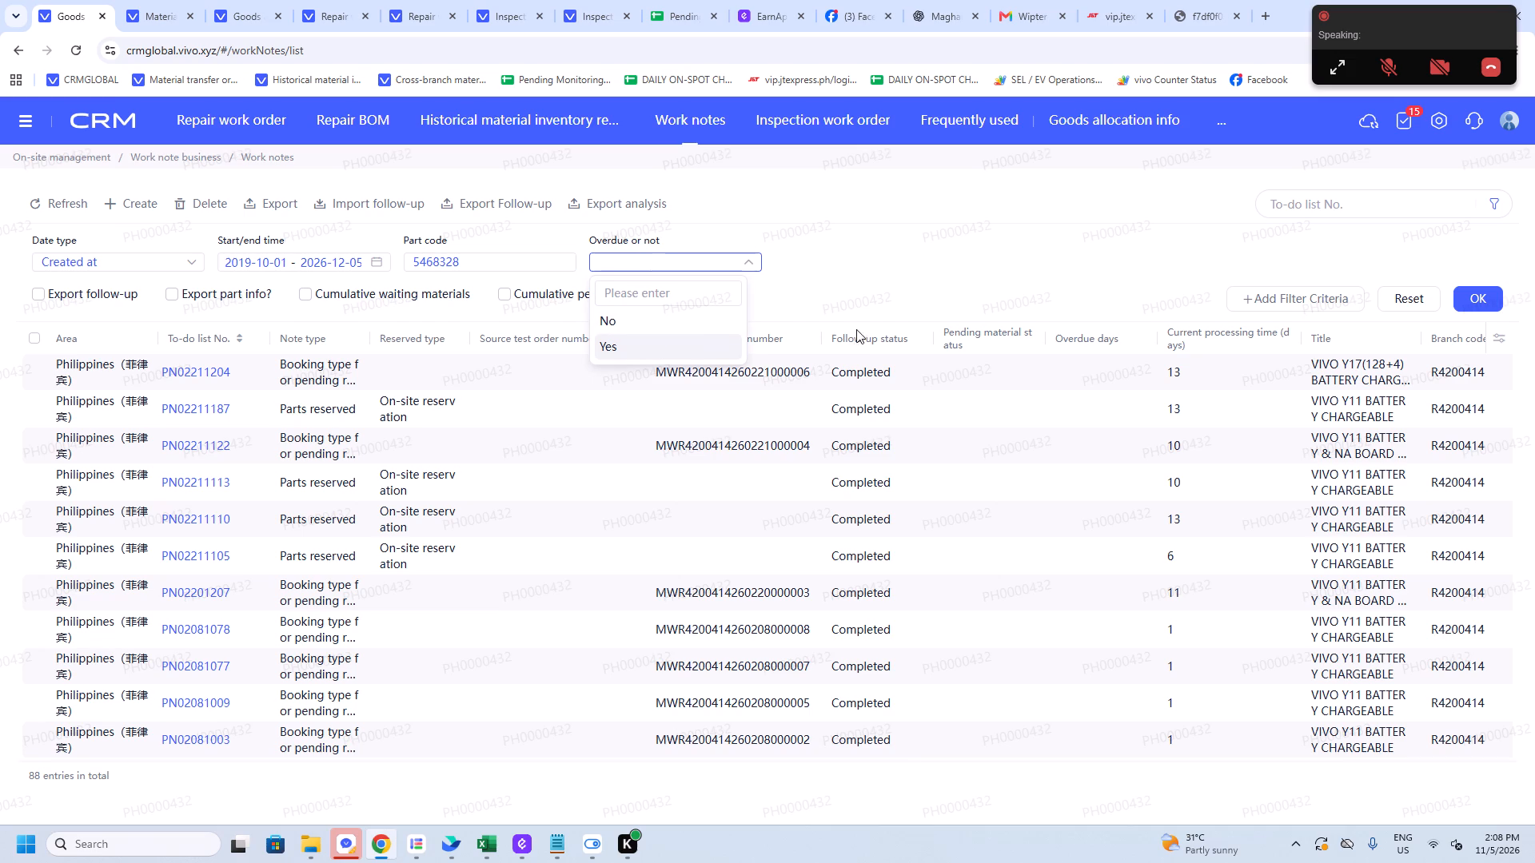
click(309, 272)
click(312, 268)
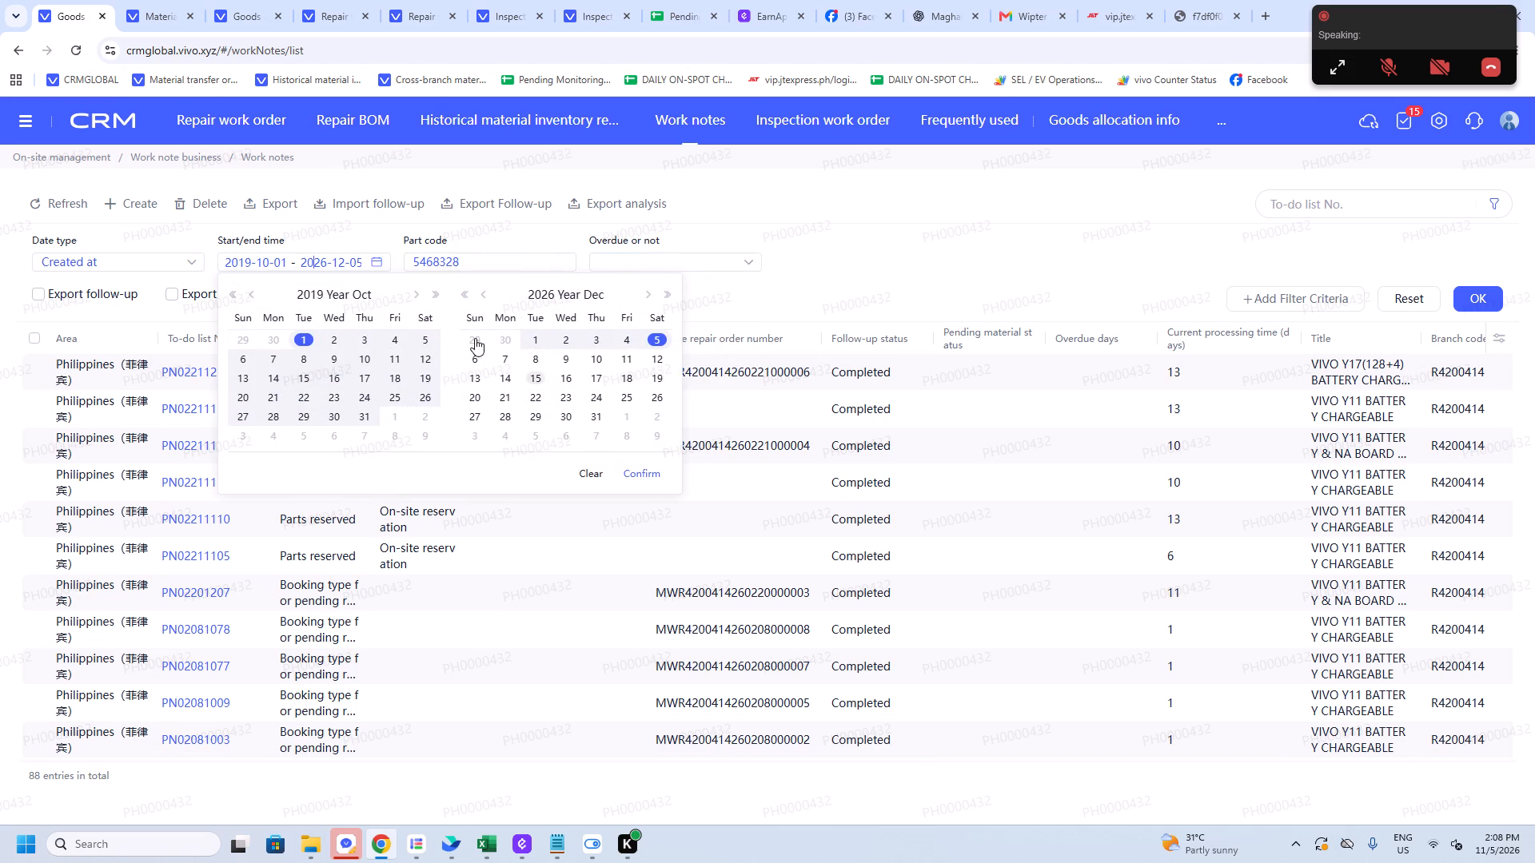
triple_click(421, 291)
double_click(421, 291)
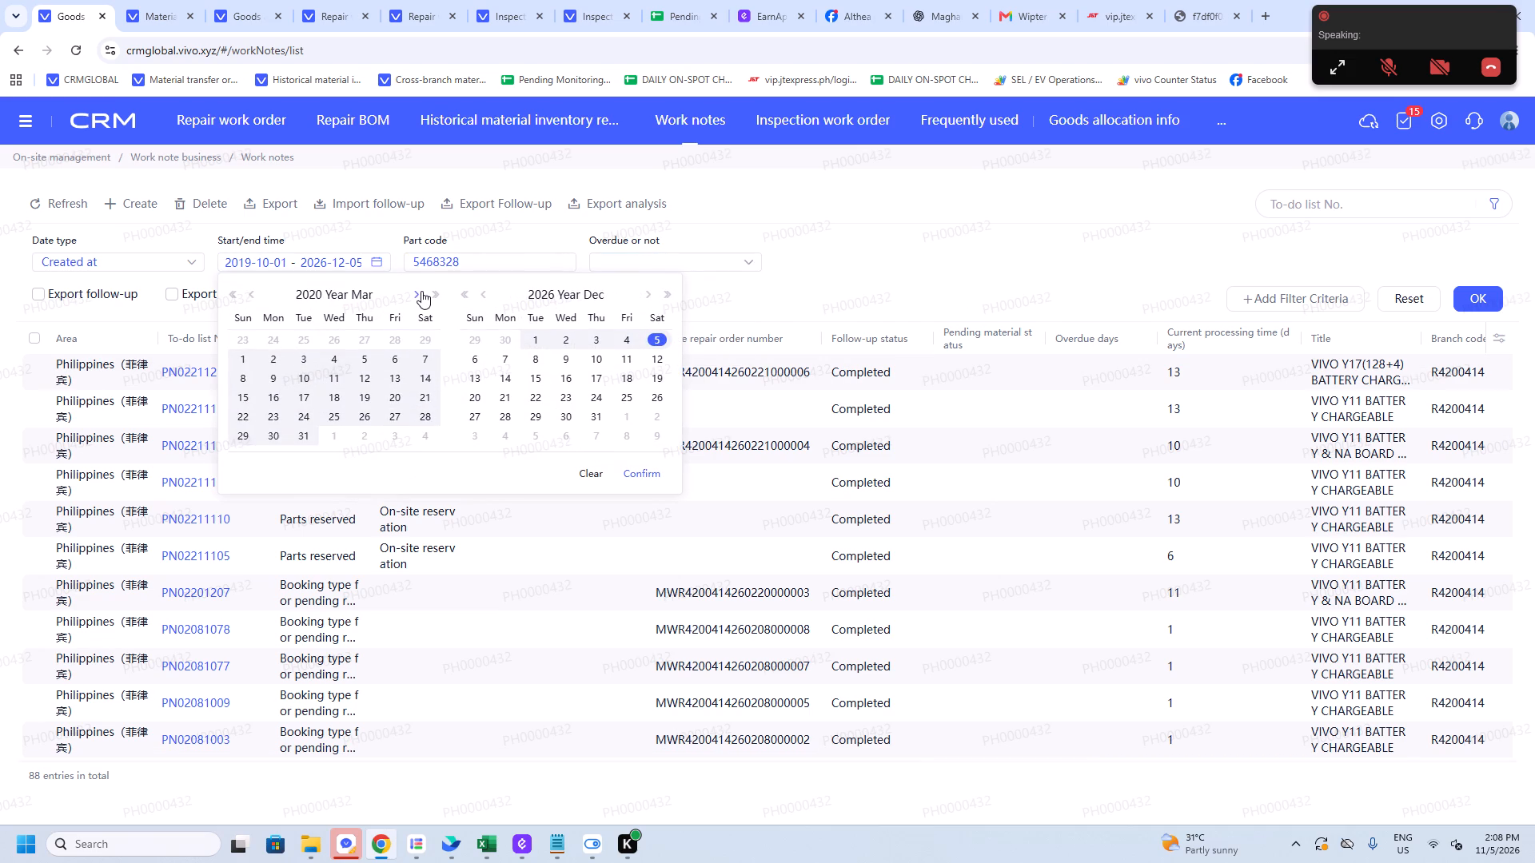
triple_click(432, 294)
double_click(433, 296)
click(433, 296)
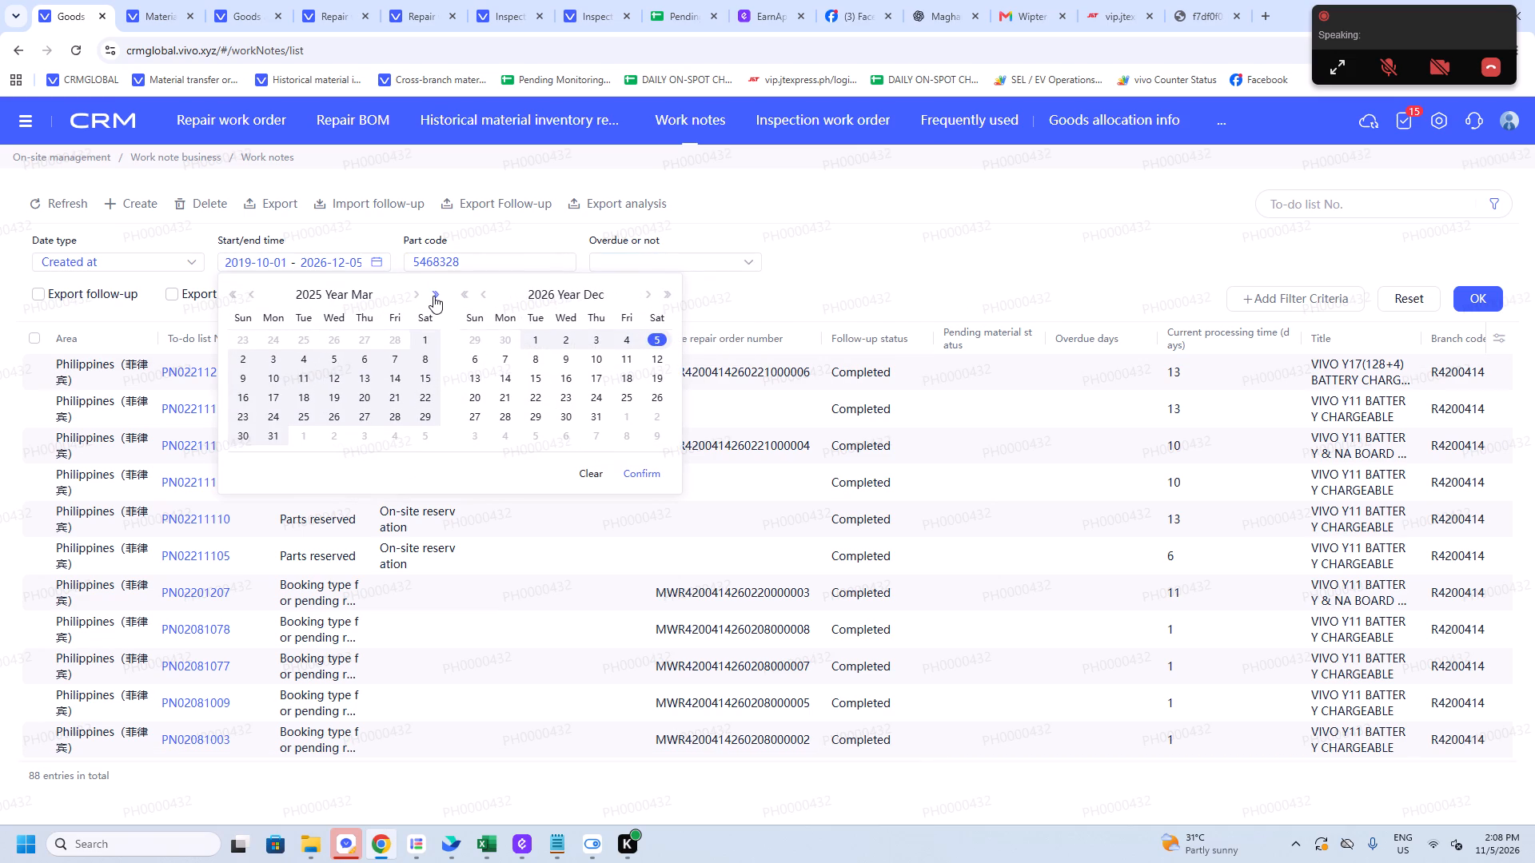
click(433, 296)
click(413, 300)
triple_click(412, 292)
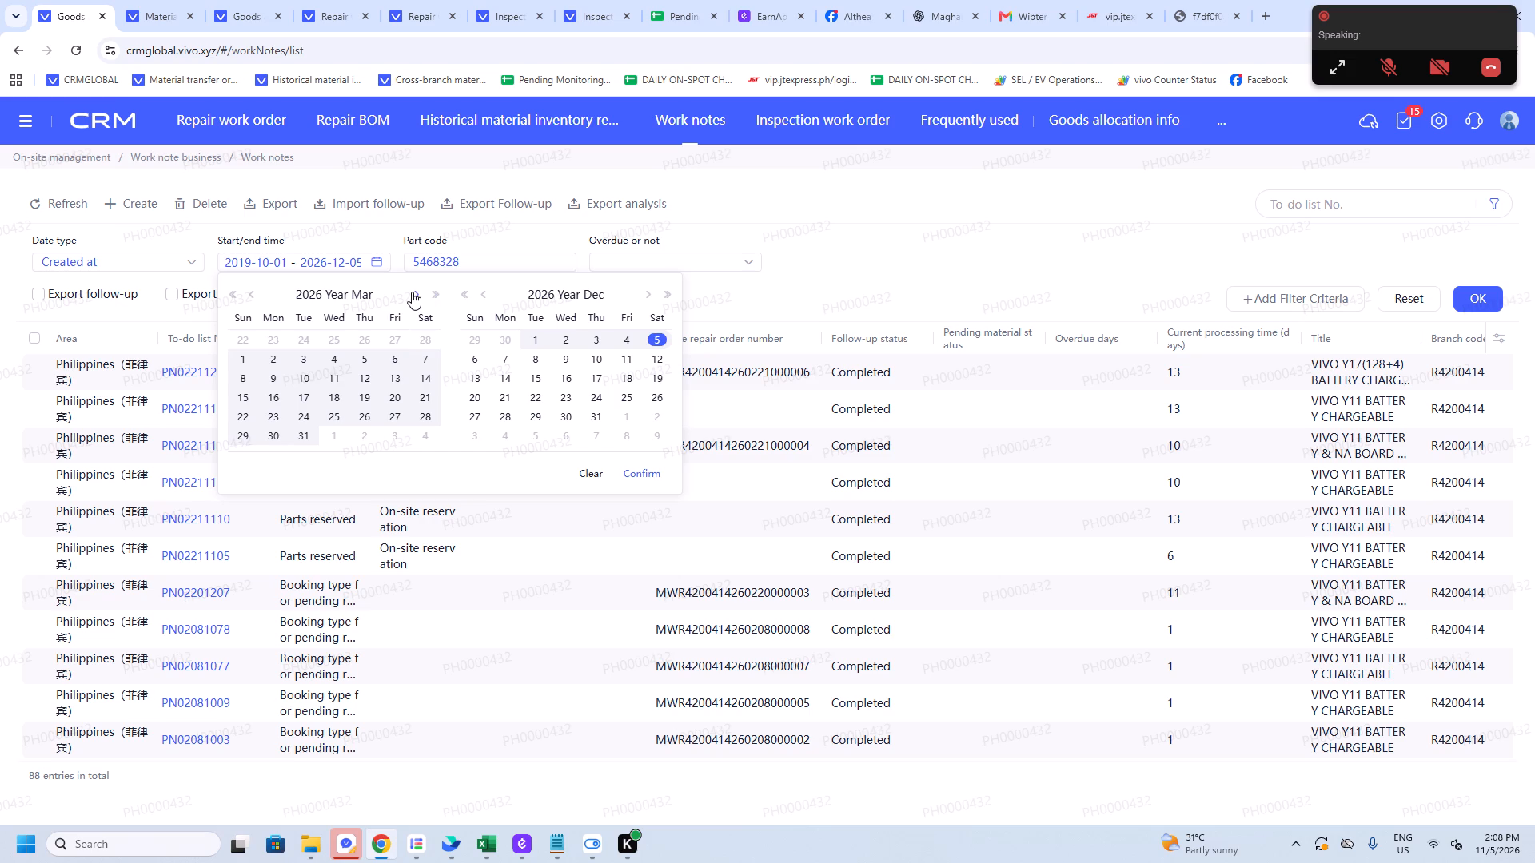
triple_click(412, 292)
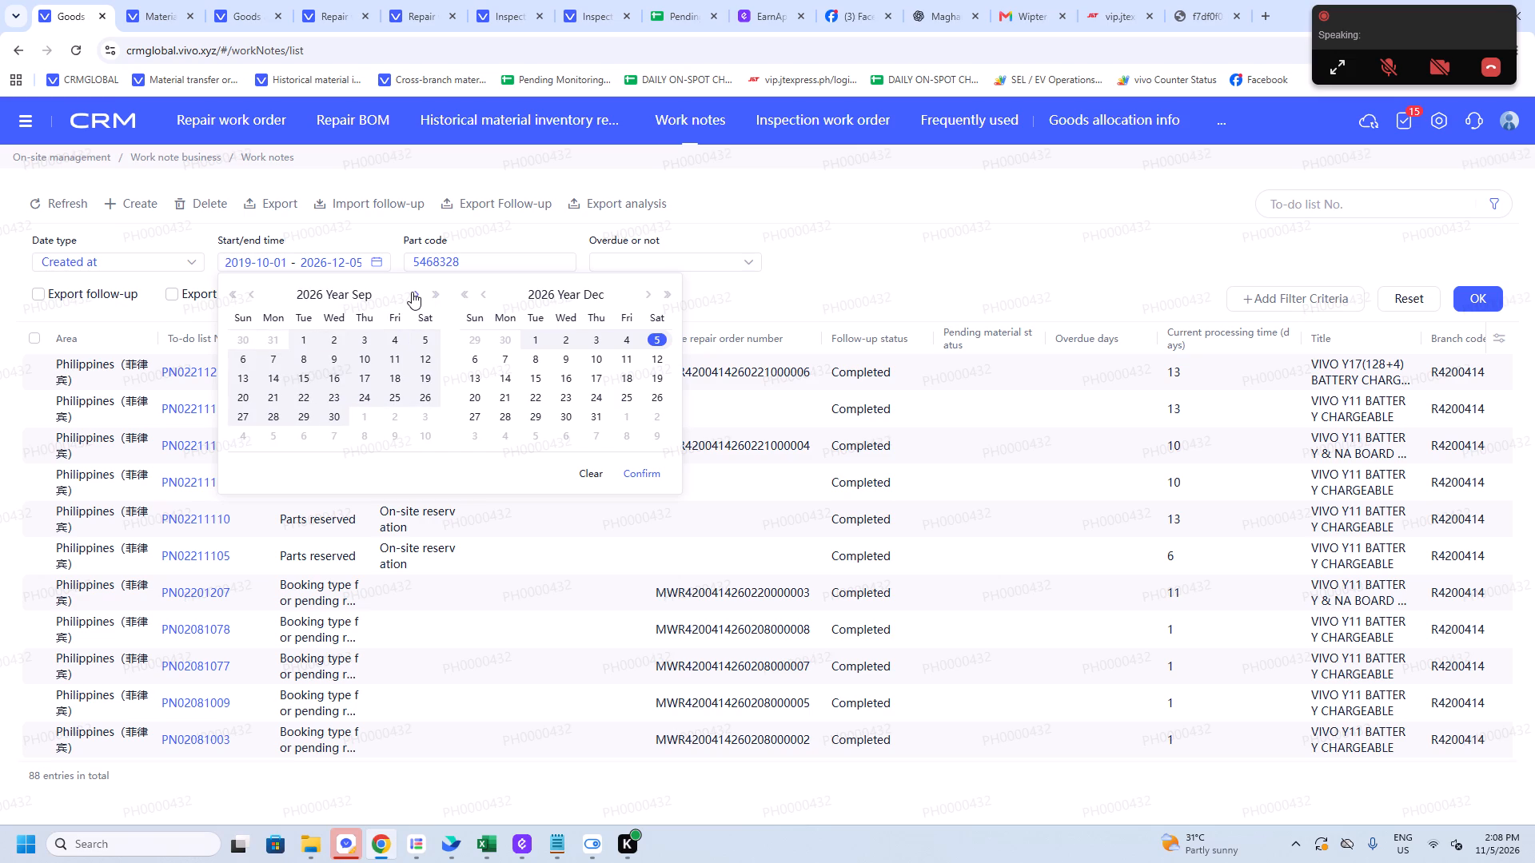
click(308, 337)
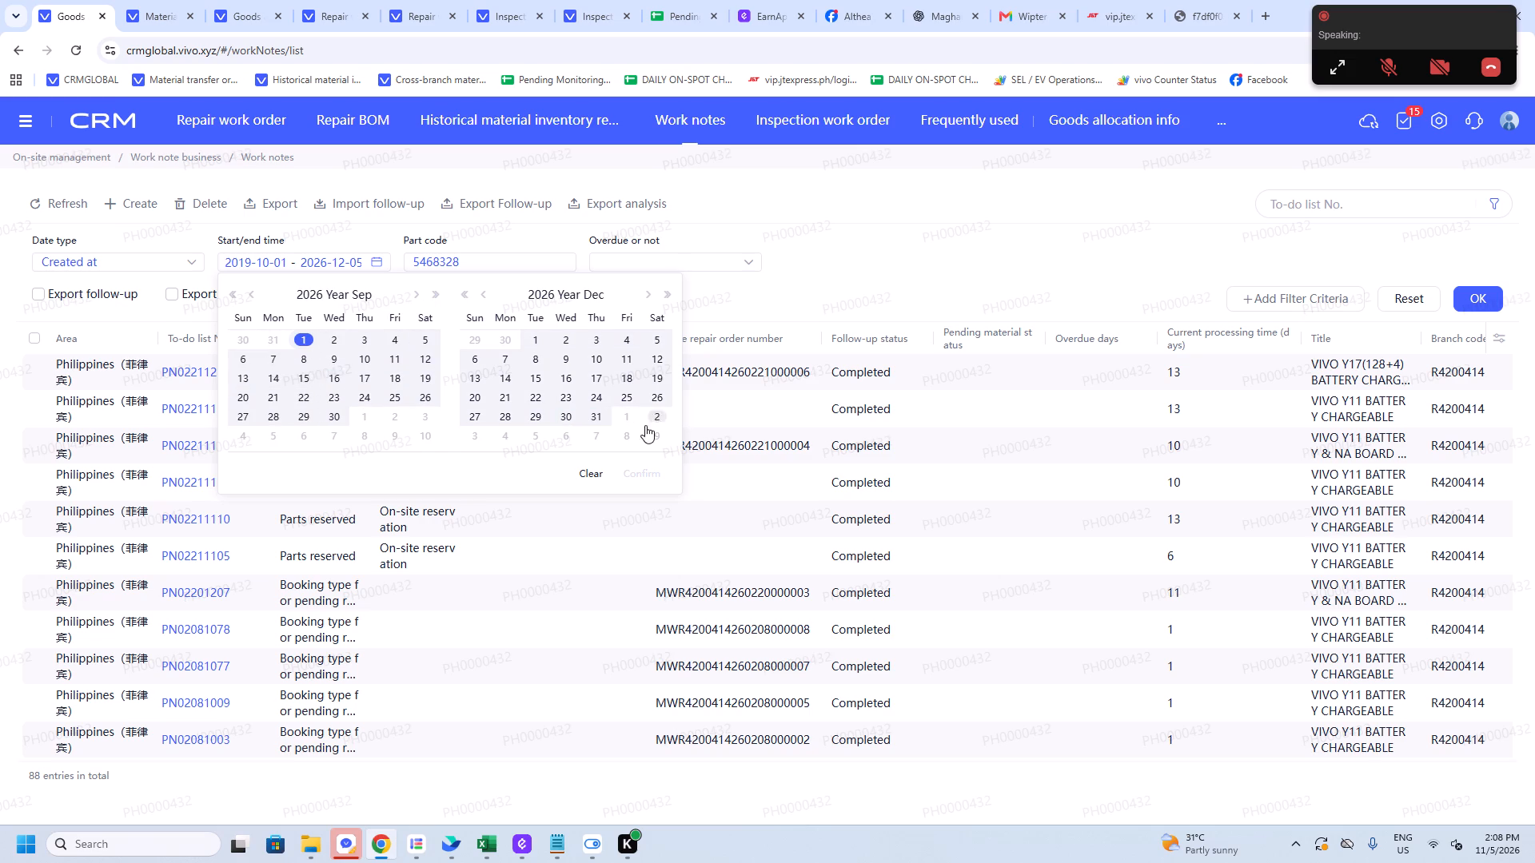
click(654, 430)
click(1505, 306)
click(1485, 300)
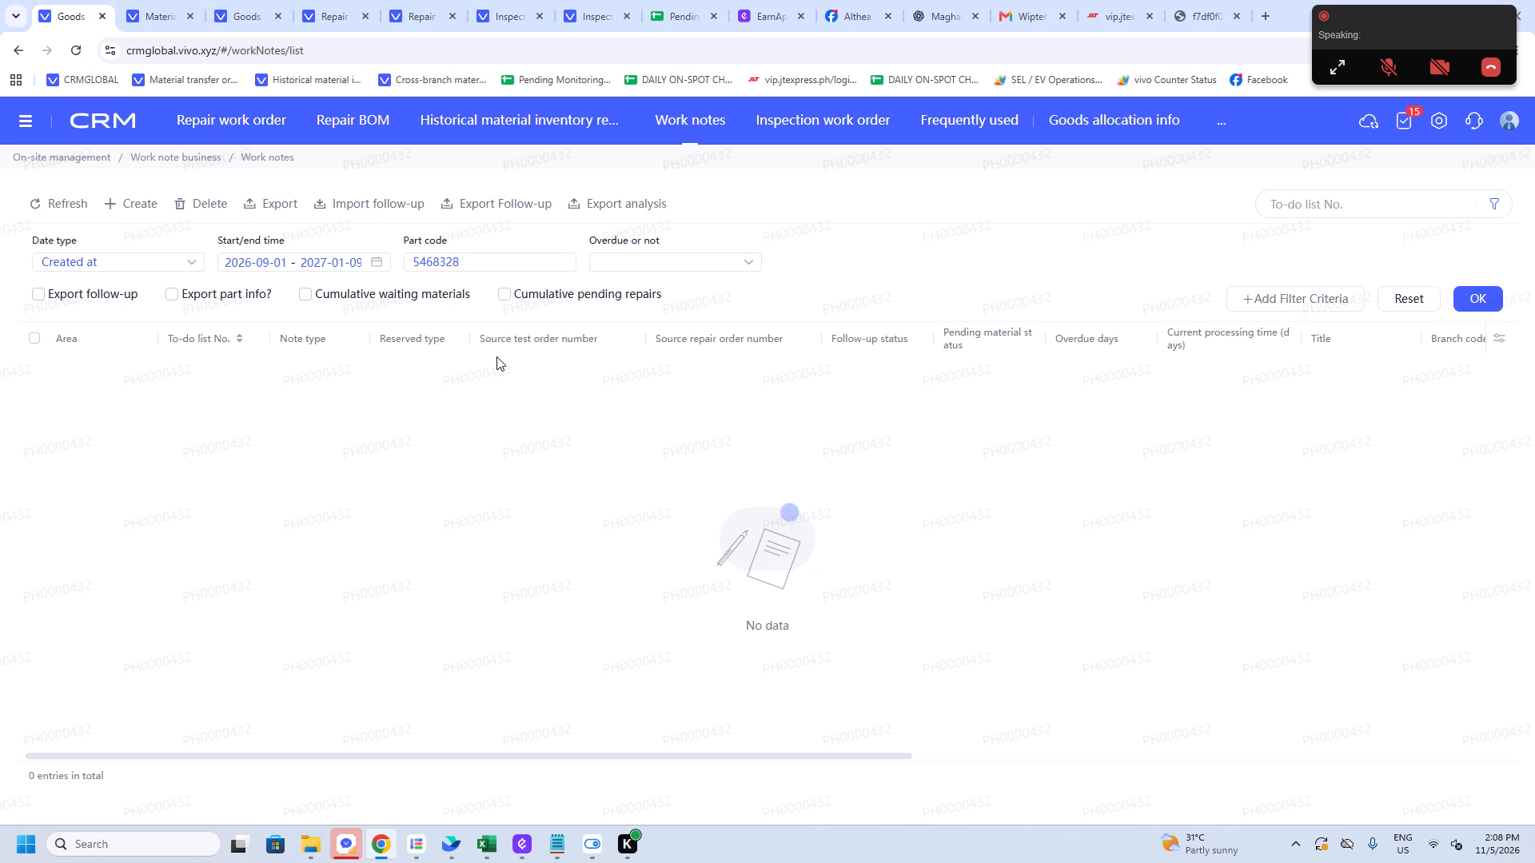
Search the work notes in the same date range for part code 5434359.
double_click(515, 265)
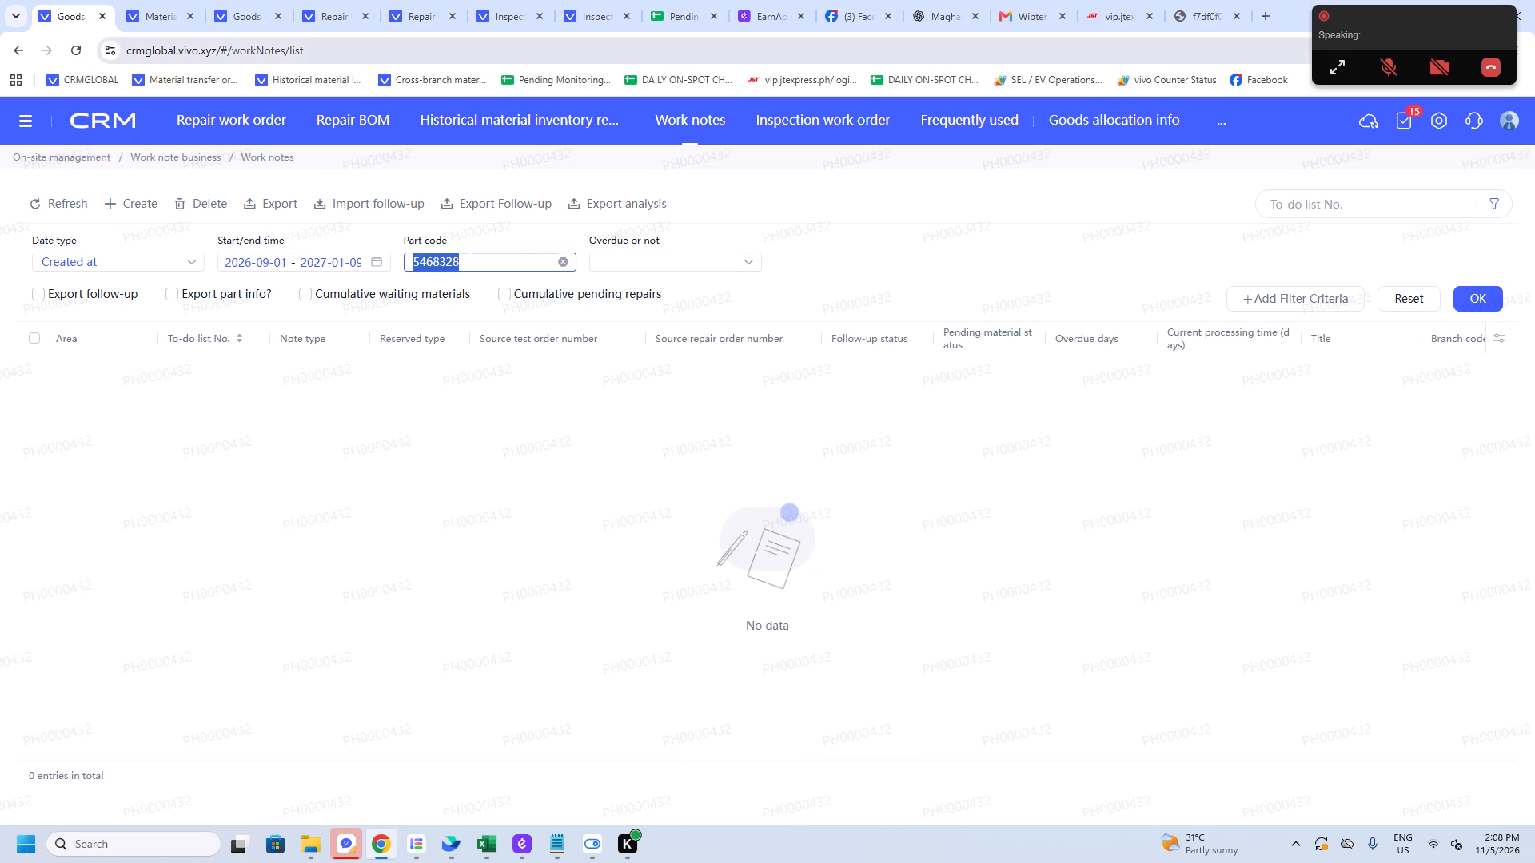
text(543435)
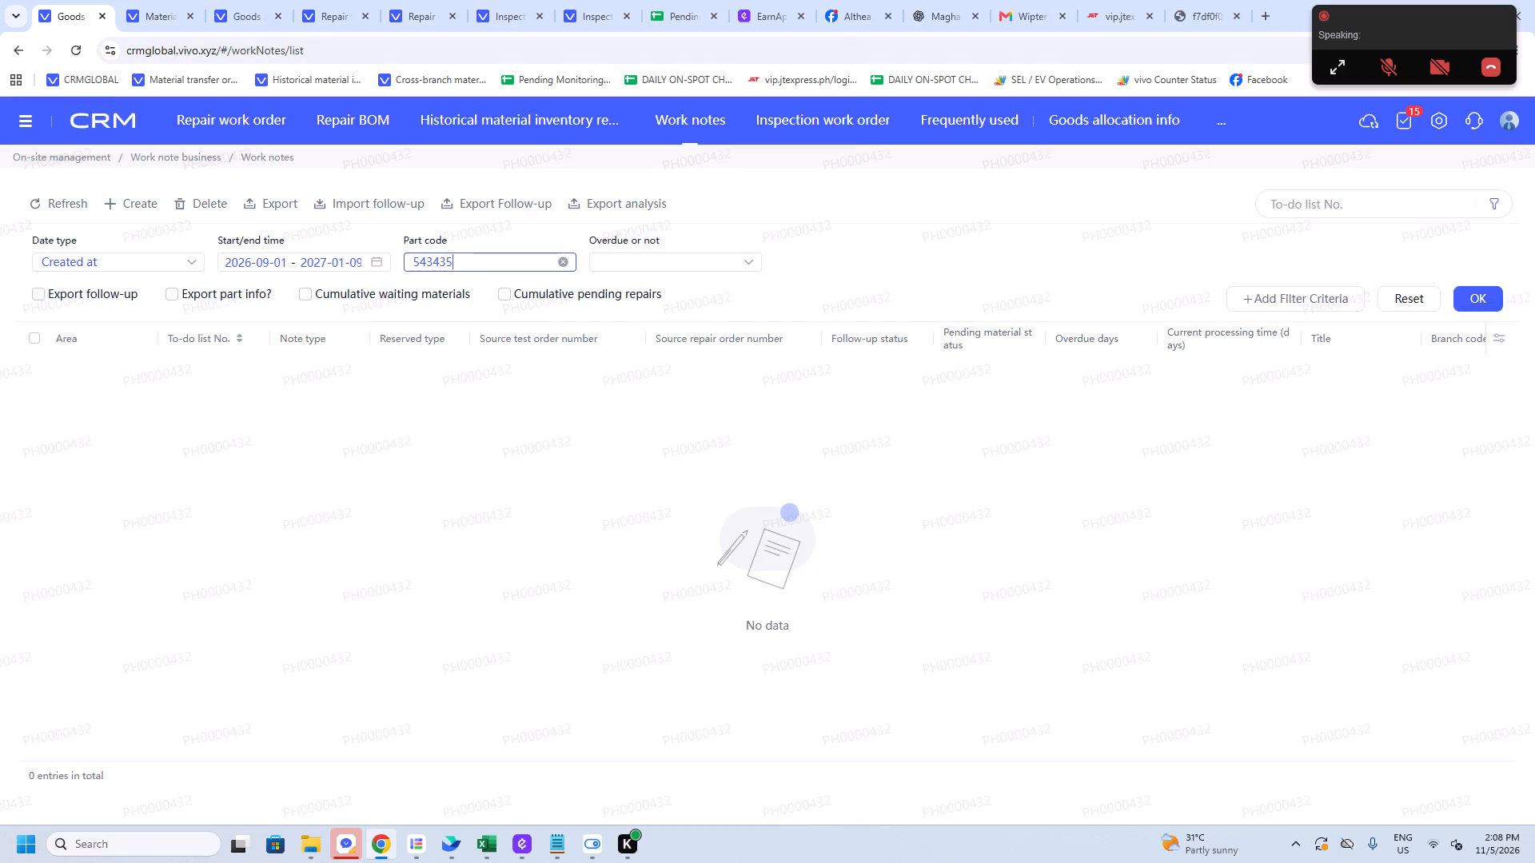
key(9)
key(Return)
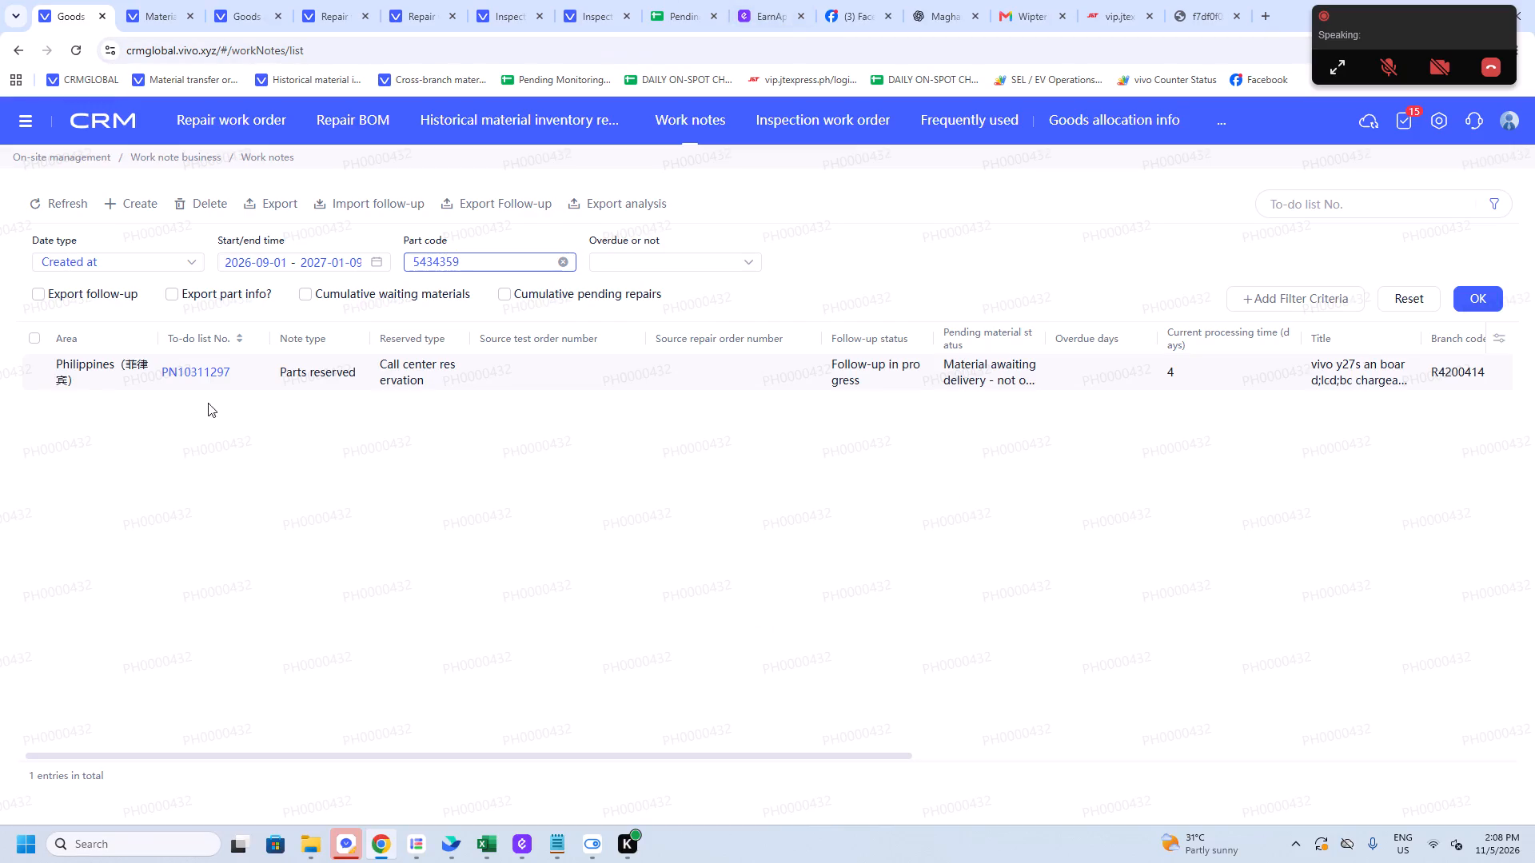
Open work note PN10311297, examine its follow-up entries and part info, and close it.
click(187, 376)
scroll(716, 726, down, 5)
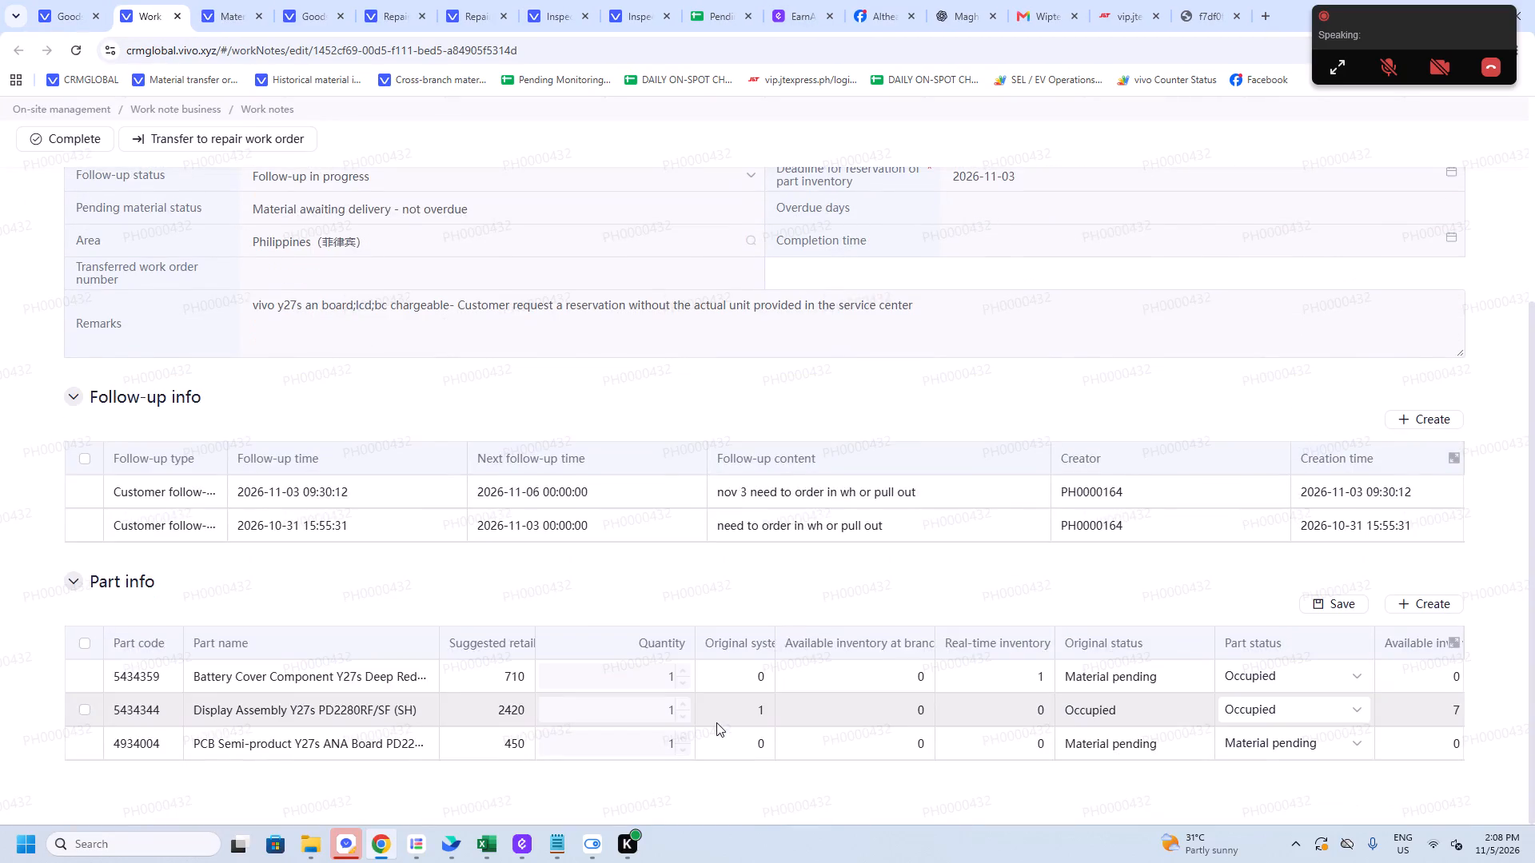
scroll(716, 722, down, 2)
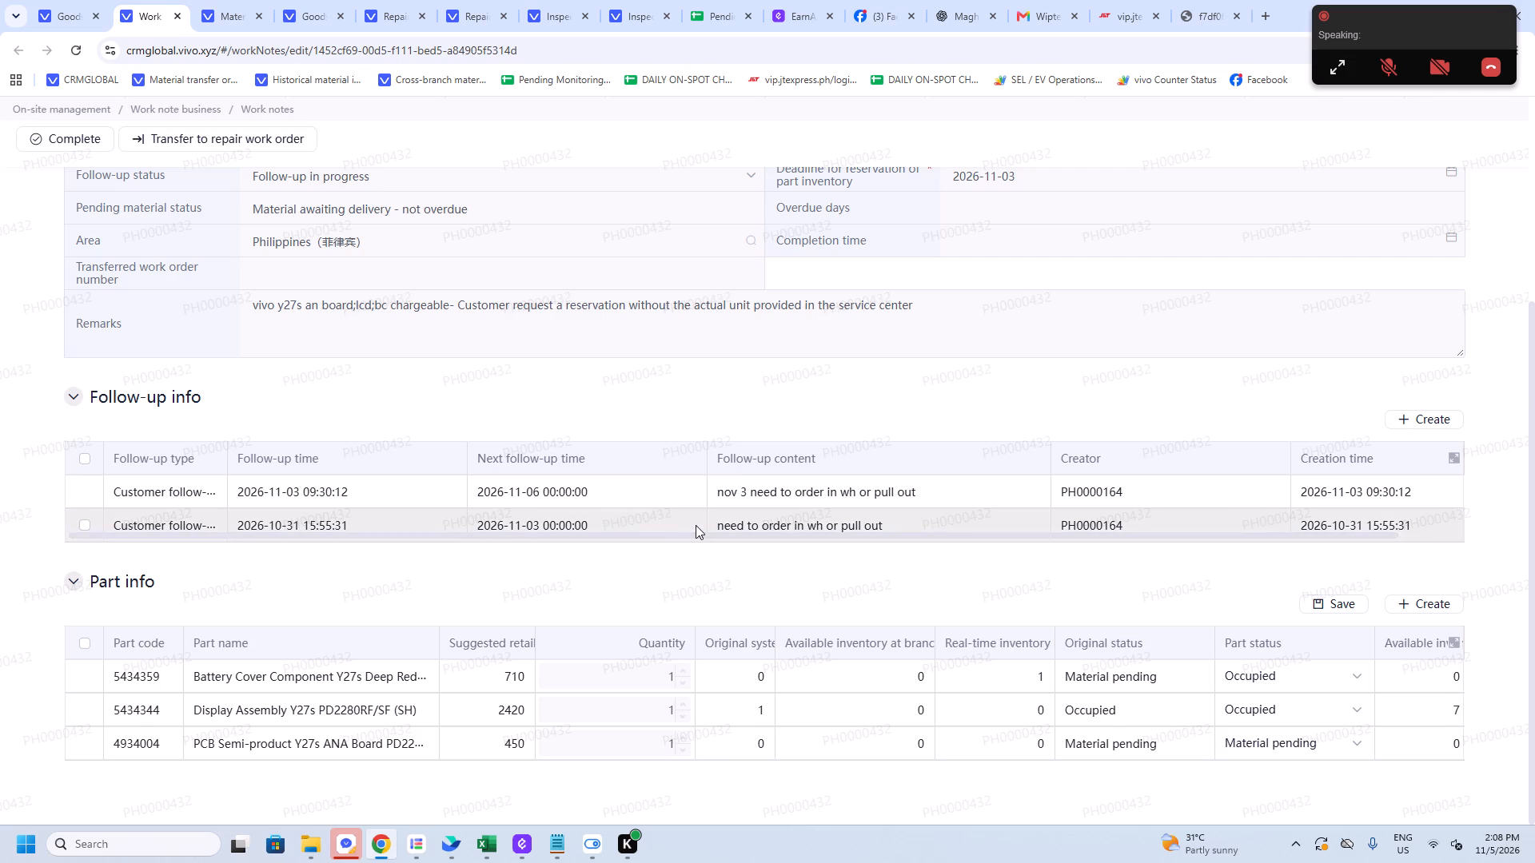
key(ctrl+w)
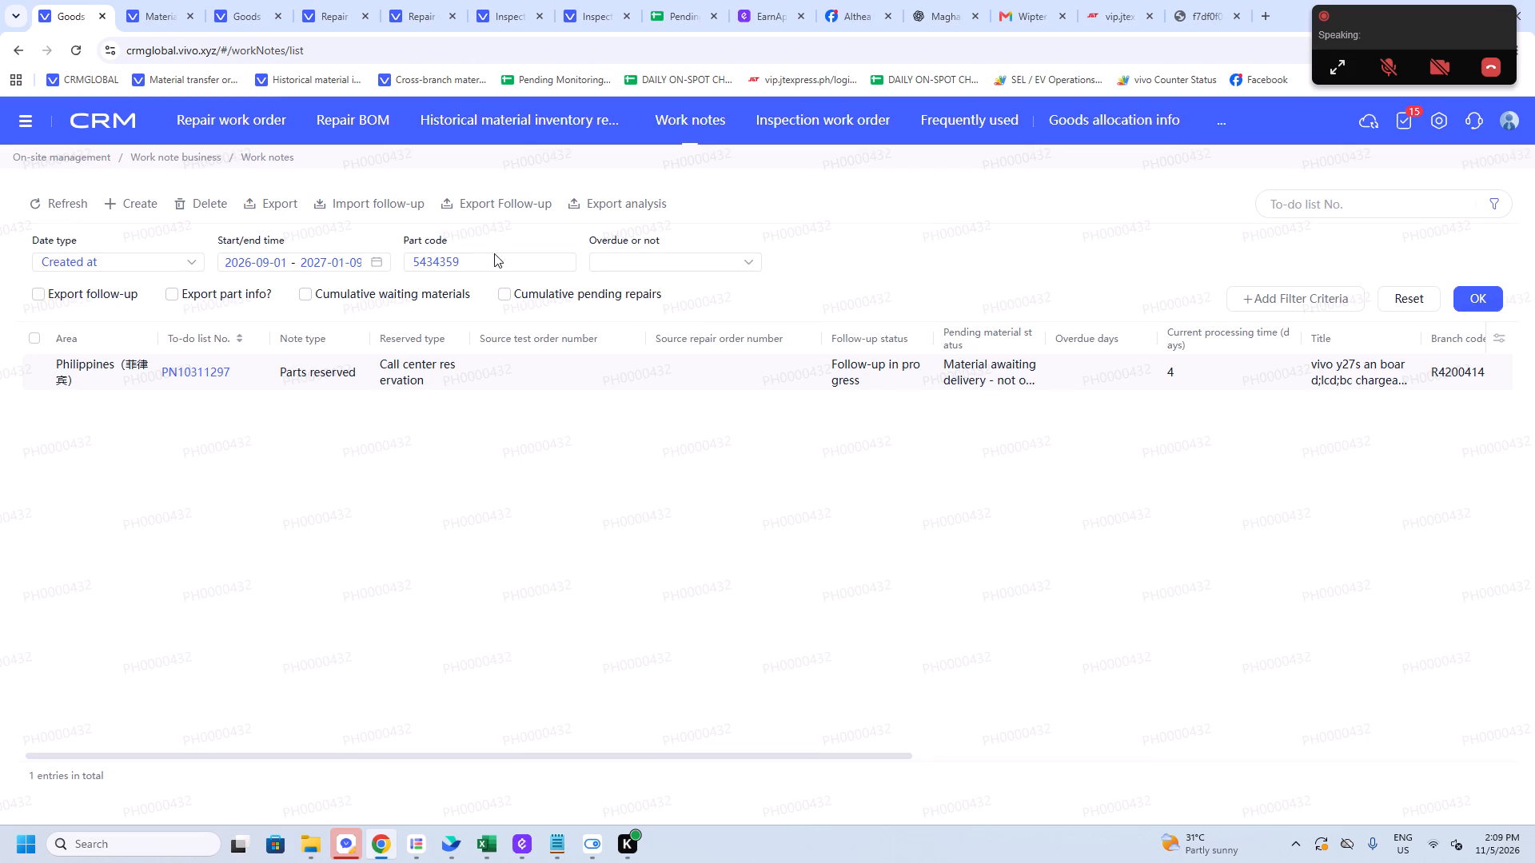
Search the work notes in the same date range for part code 5434135.
click(520, 276)
double_click(508, 262)
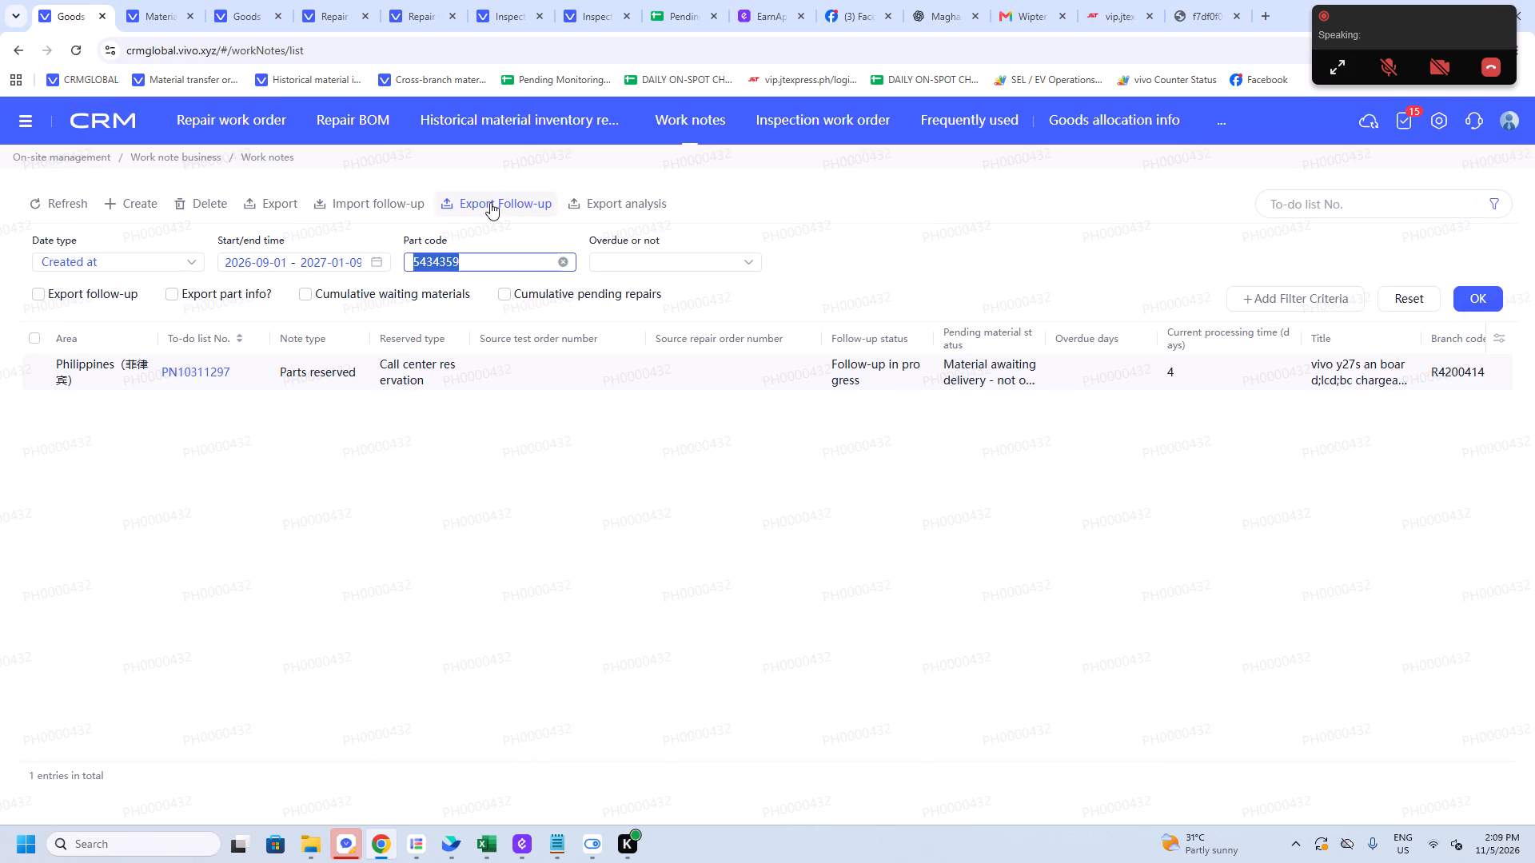
key(5)
key(4)
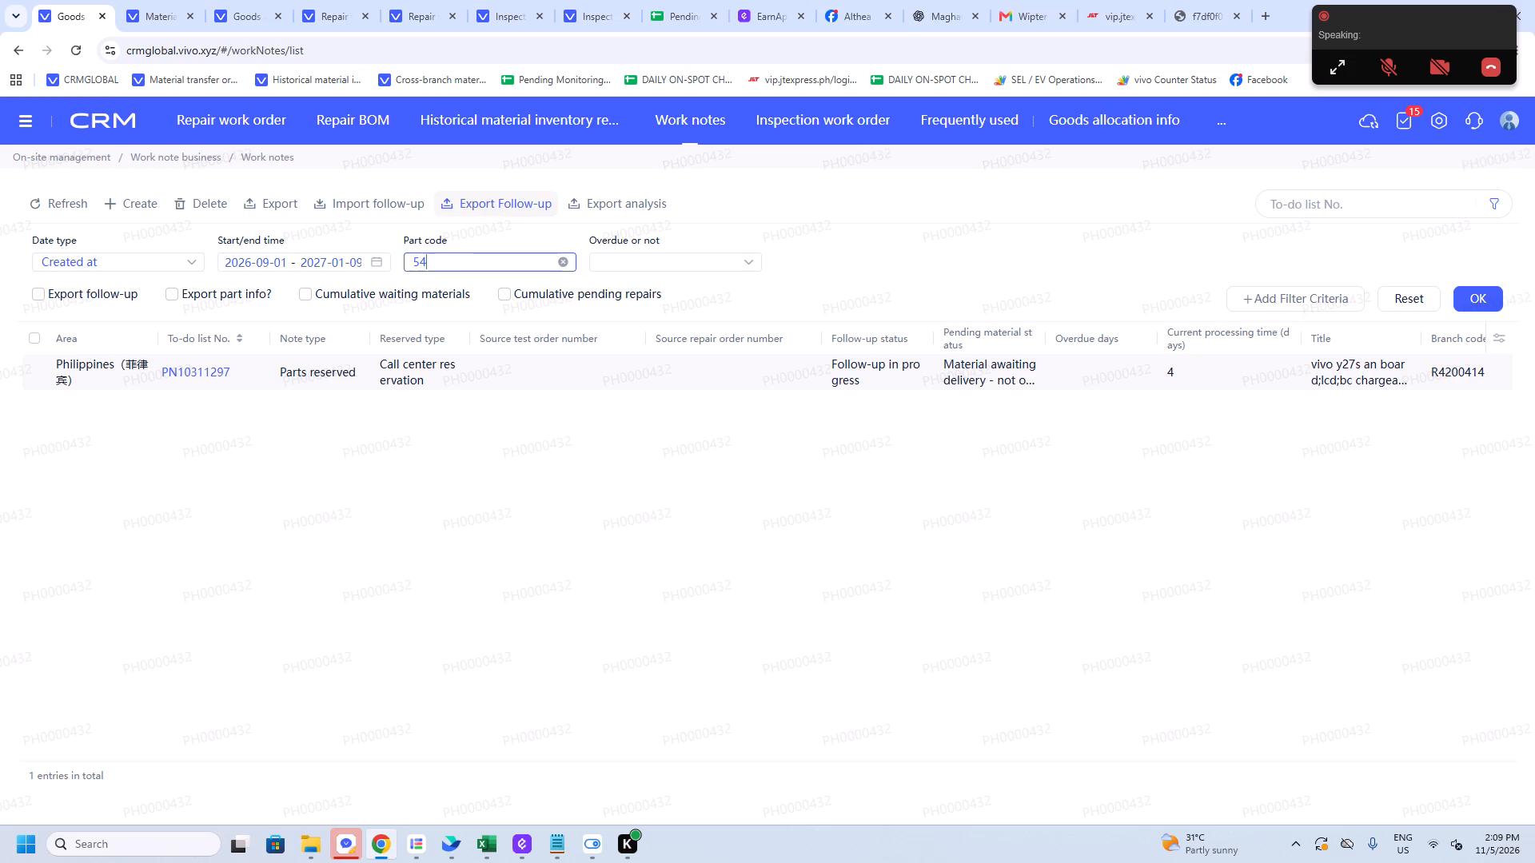
key(3)
key(4)
key(1)
text(35)
key(Return)
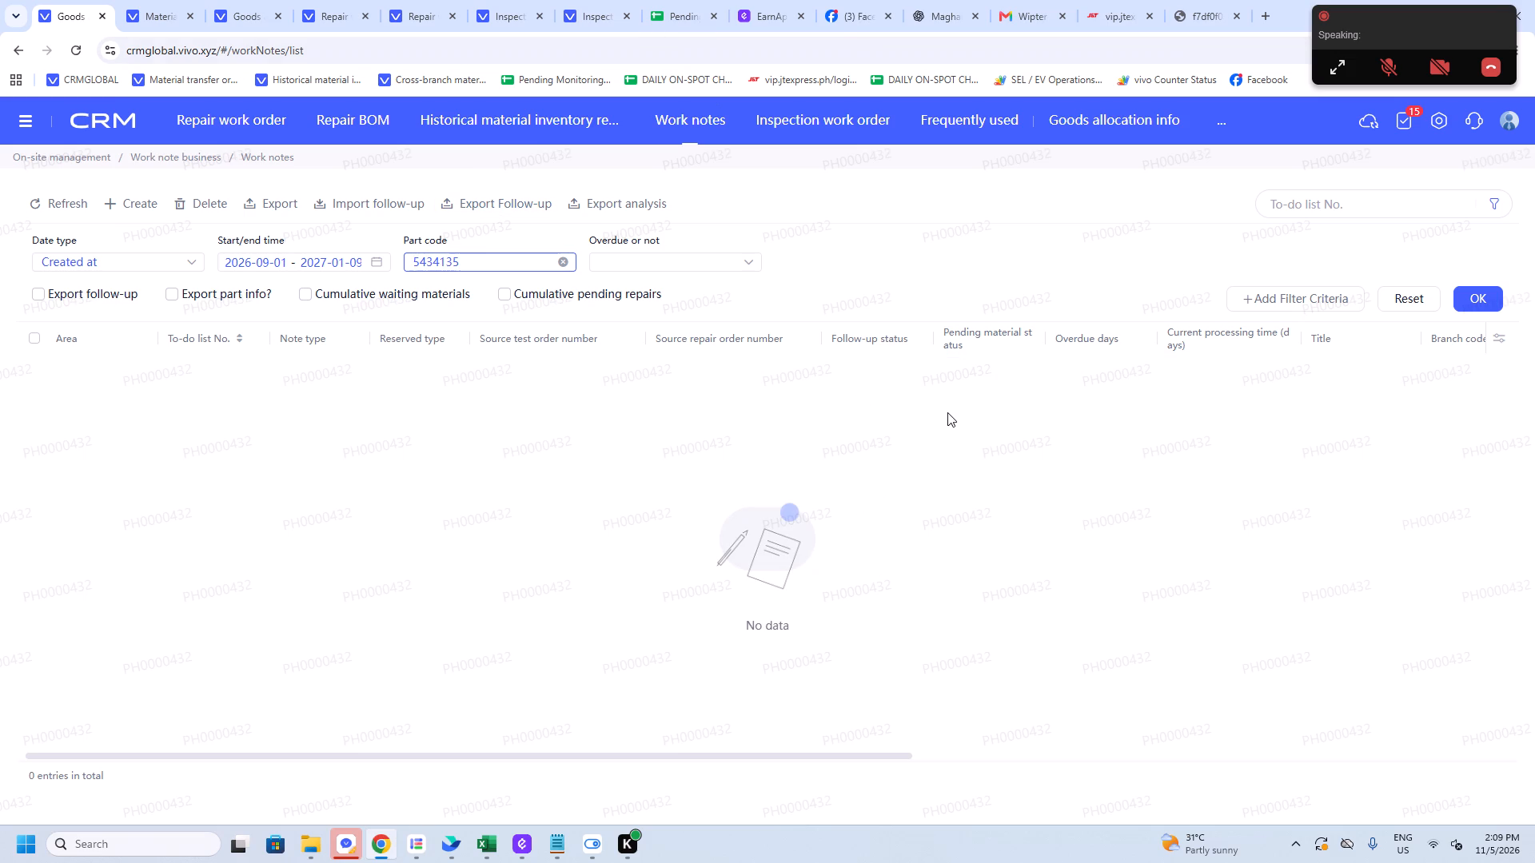
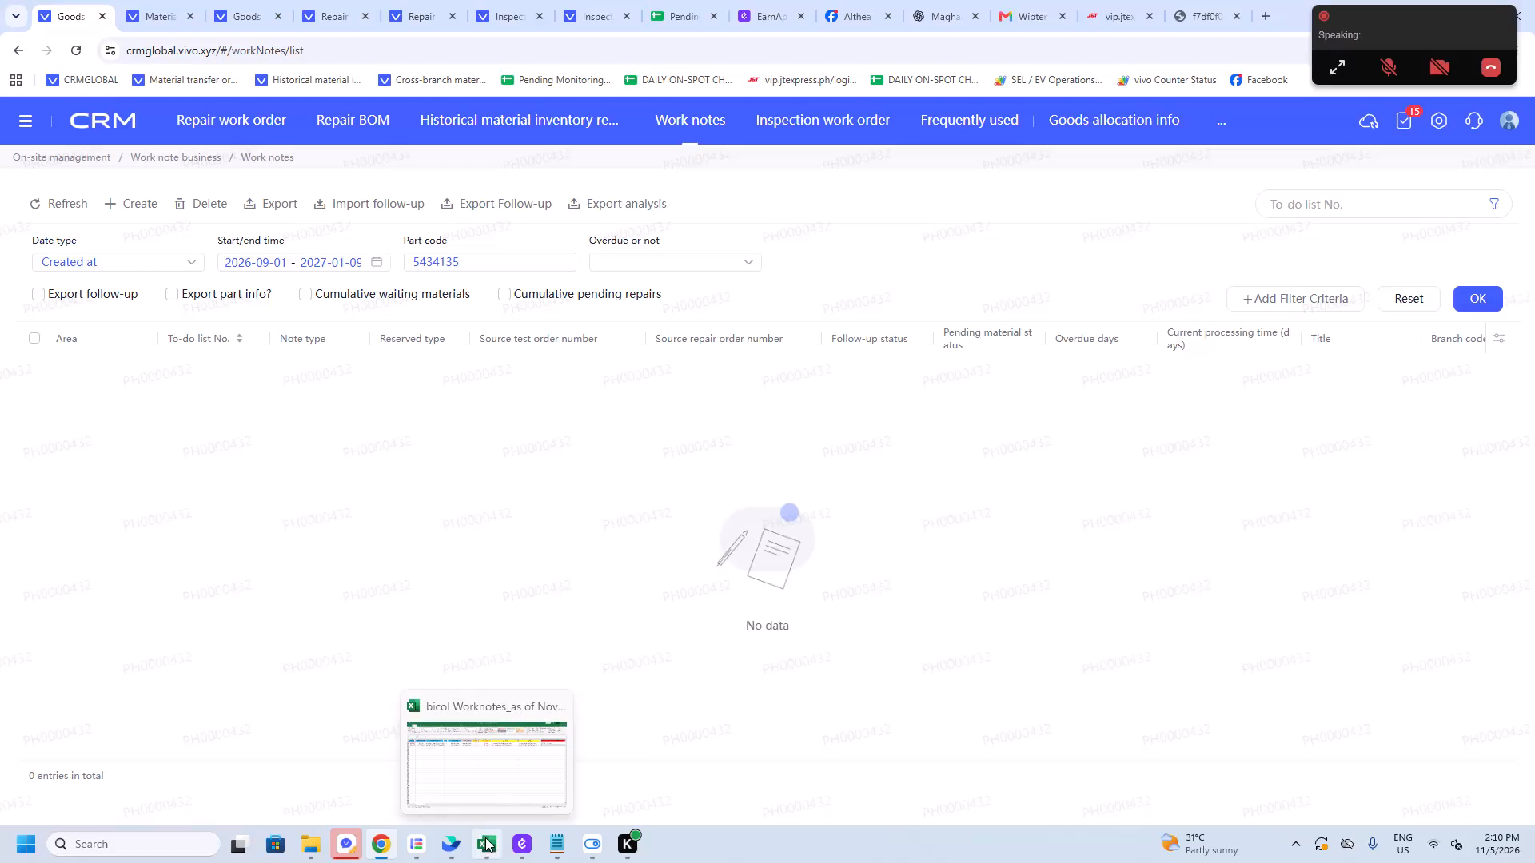
Switch to Lark and reply to the Call Center - SVC UPDATES message about SM Legazpi with "opo sir katabi lang ng yashano itong sm po".
click(465, 841)
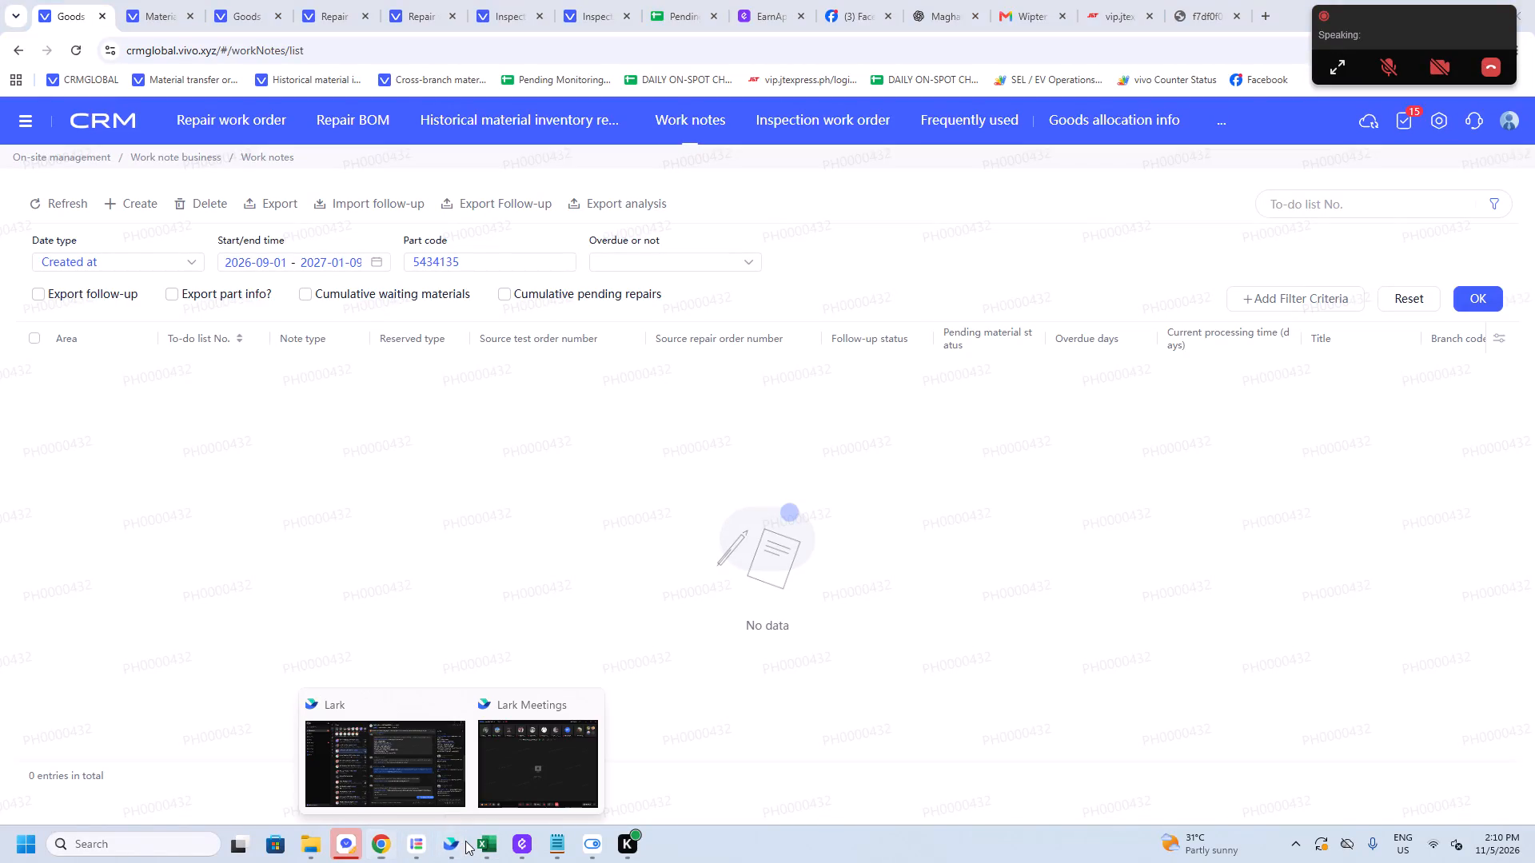
click(445, 770)
scroll(867, 690, down, 3)
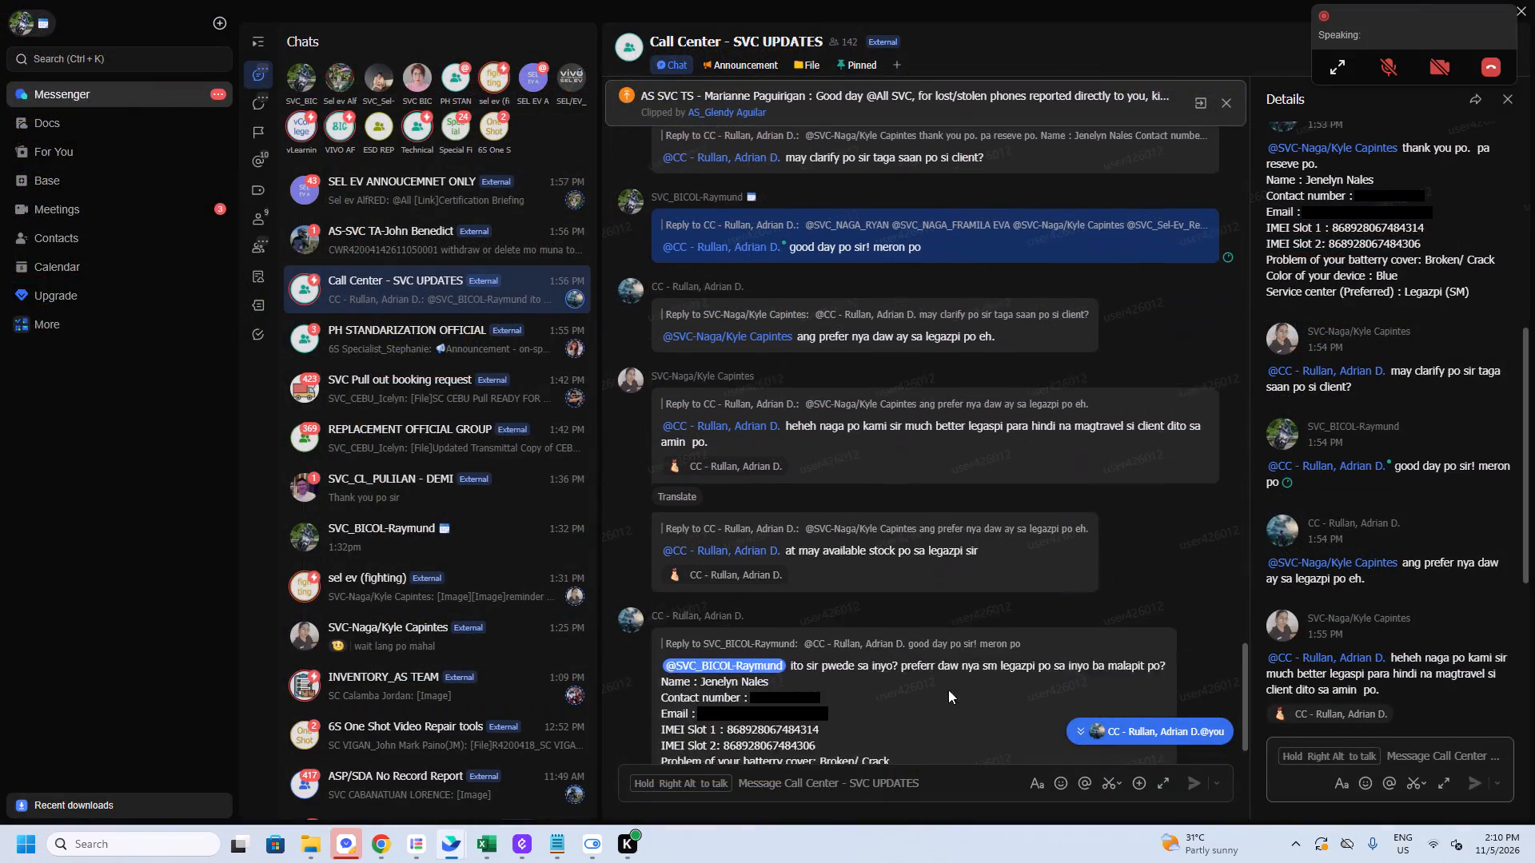
scroll(954, 696, down, 3)
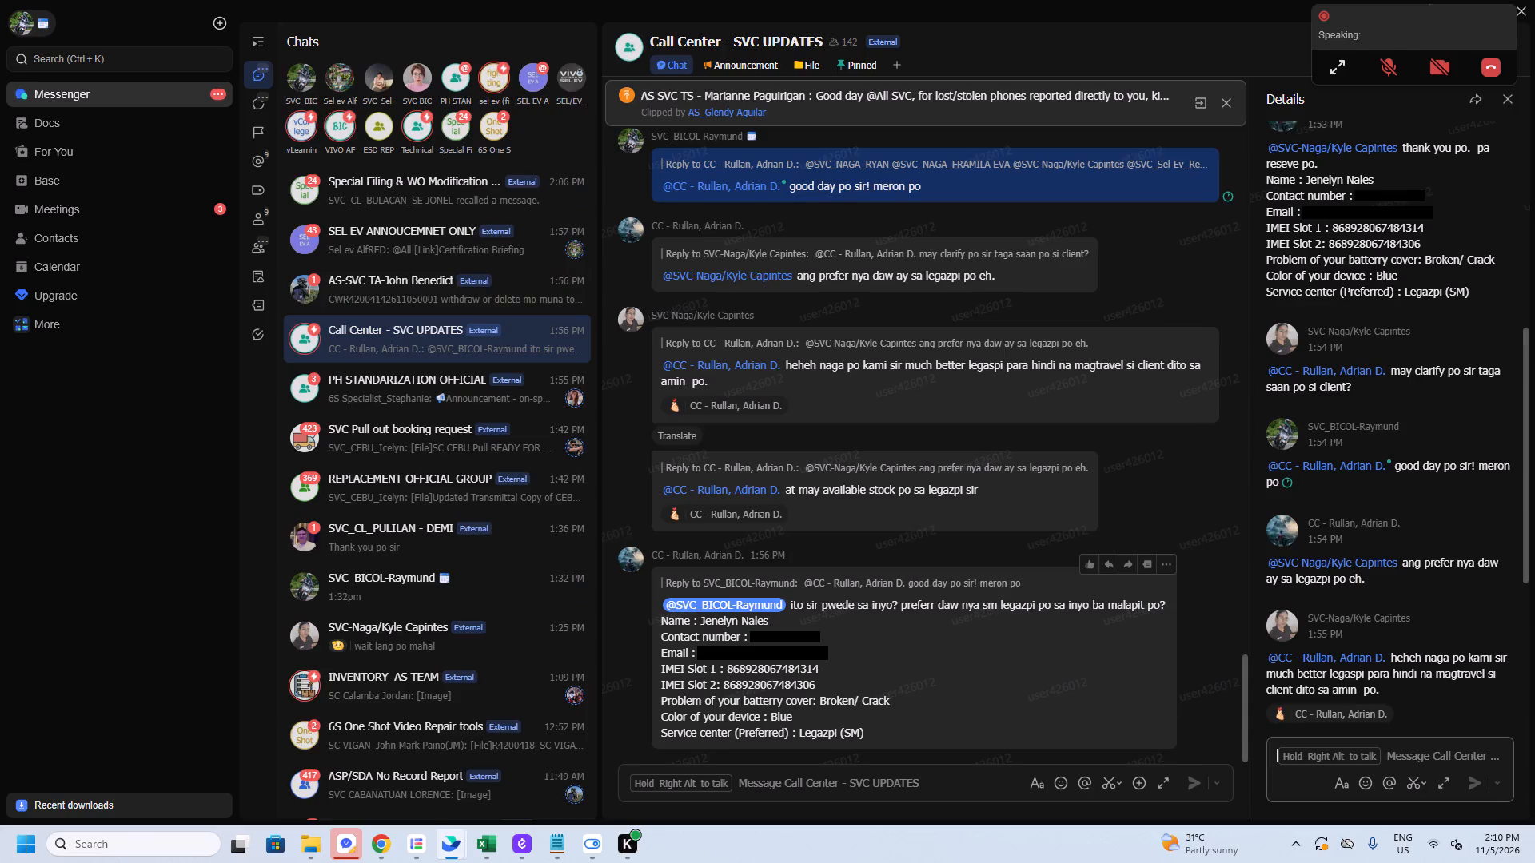
click(1113, 567)
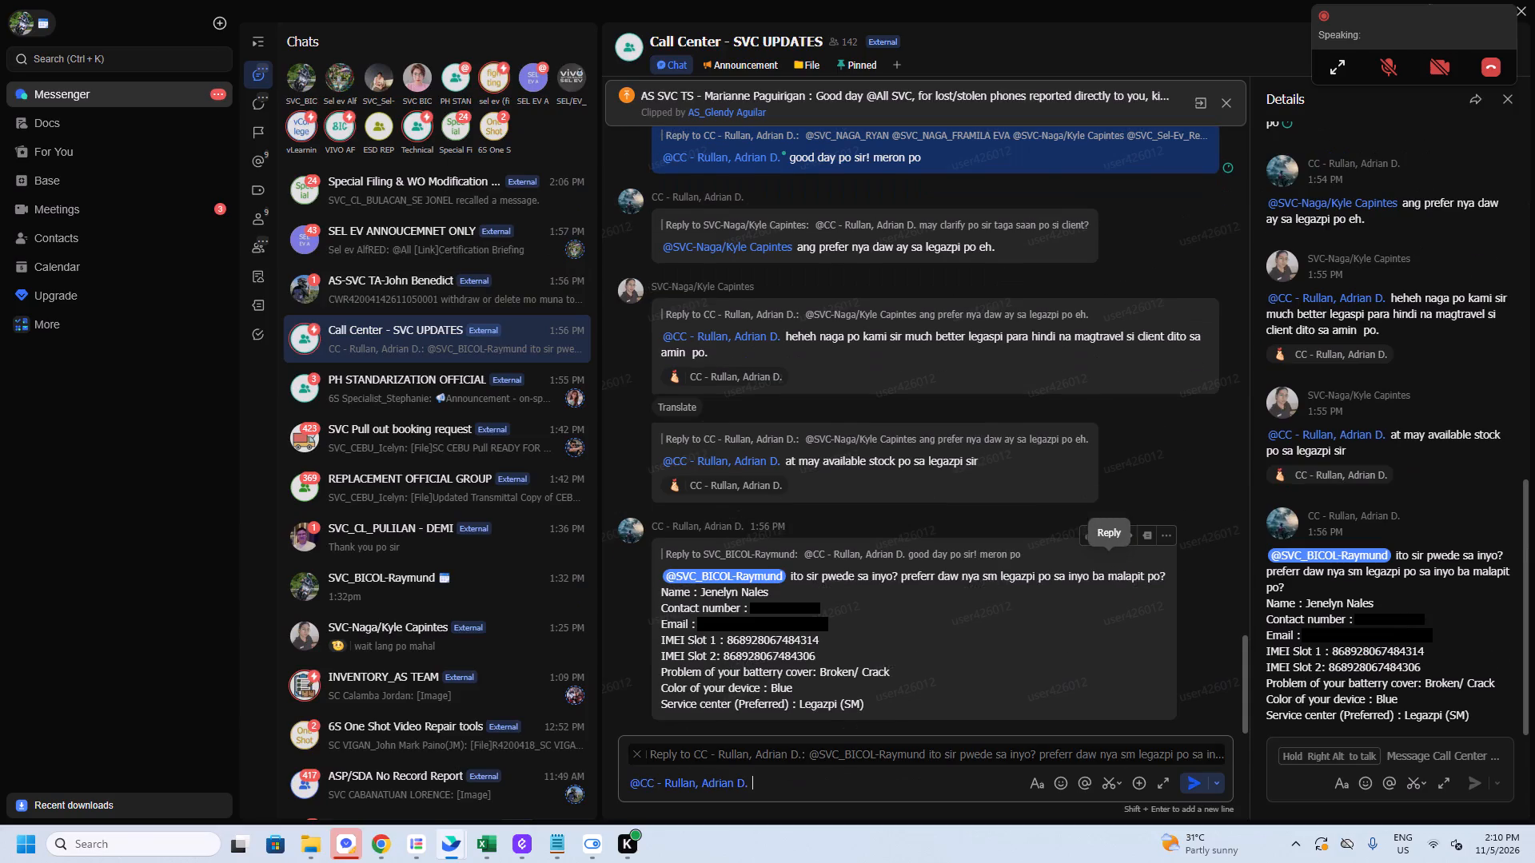
key(p)
key(bracketleft)
text(p)
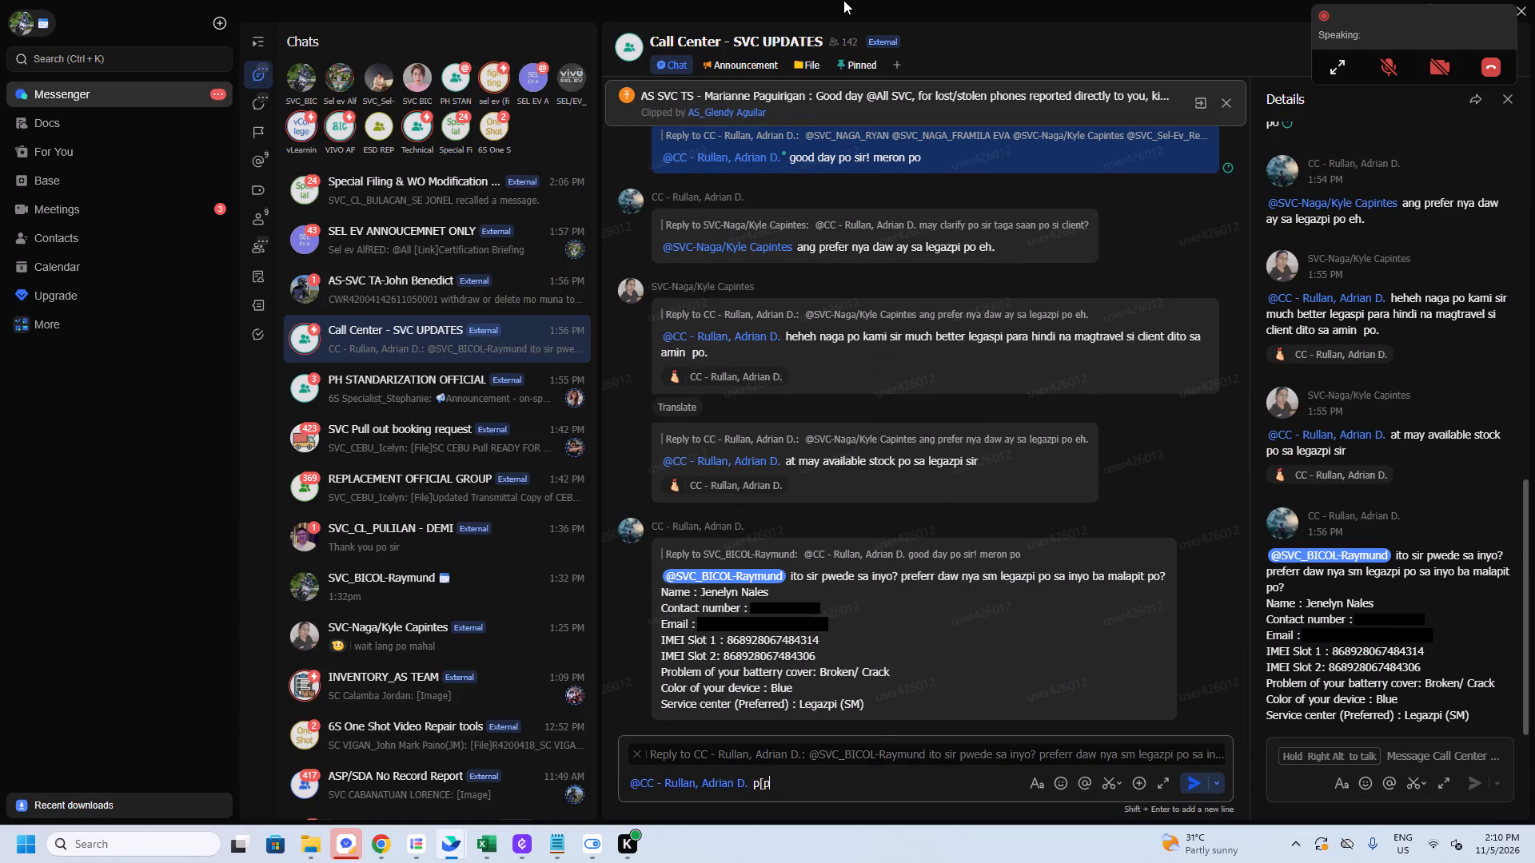
key(space)
key(BackSpace)
key(BackSpace)
key(BackSpace)
key(o)
key(BackSpace)
key(BackSpace)
text(opo sir katabi nm)
key(BackSpace)
key(BackSpace)
key(l)
text(ang ng)
key(space)
text(yasja)
key(BackSpace)
key(BackSpace)
text(hano)
key(space)
text(itong)
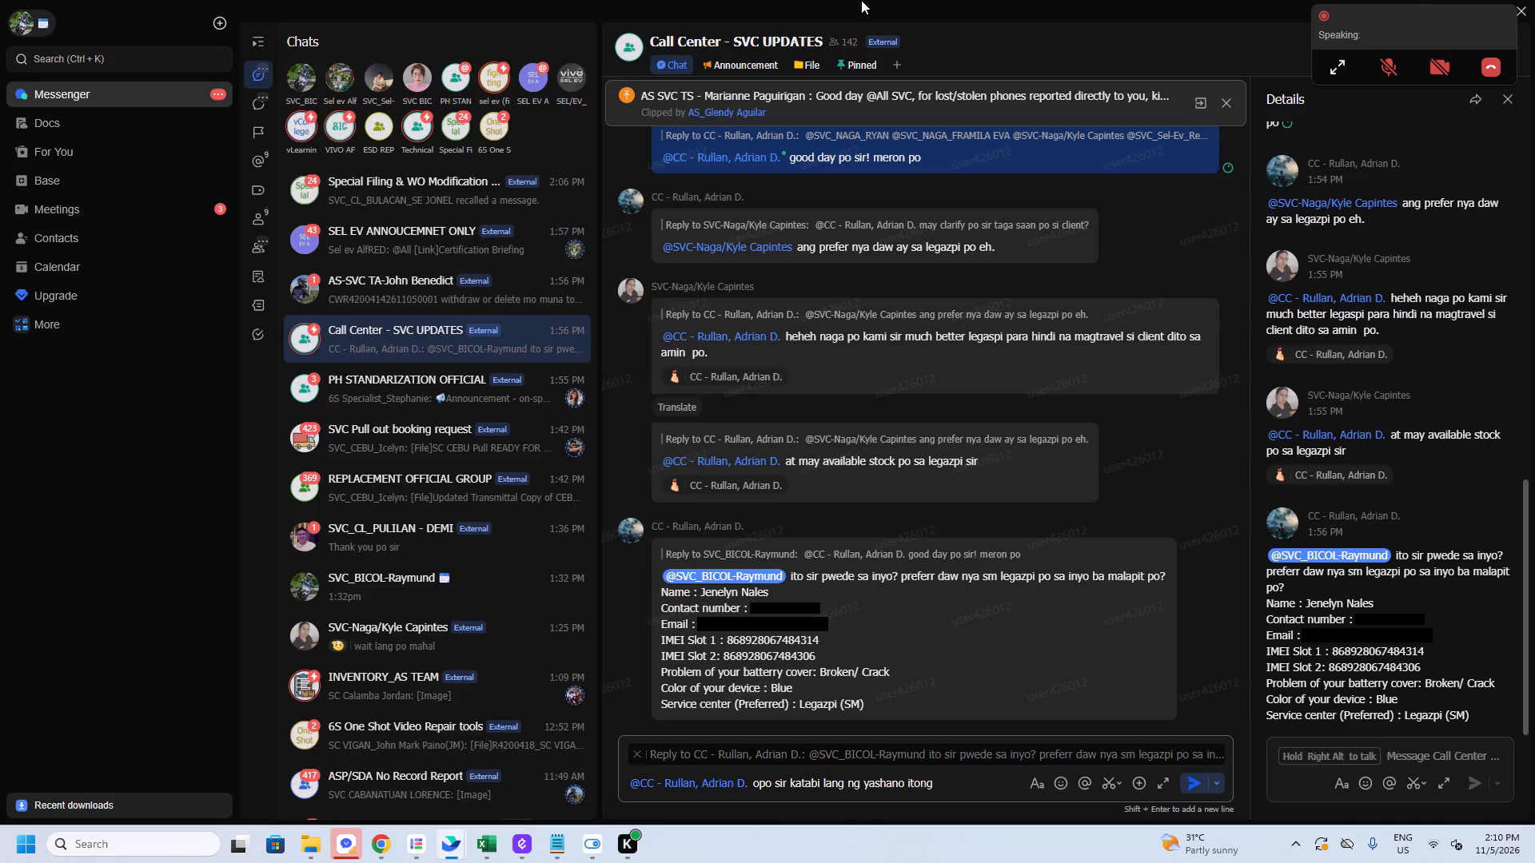
key(space)
key(s)
key(m)
key(space)
text(po)
key(Return)
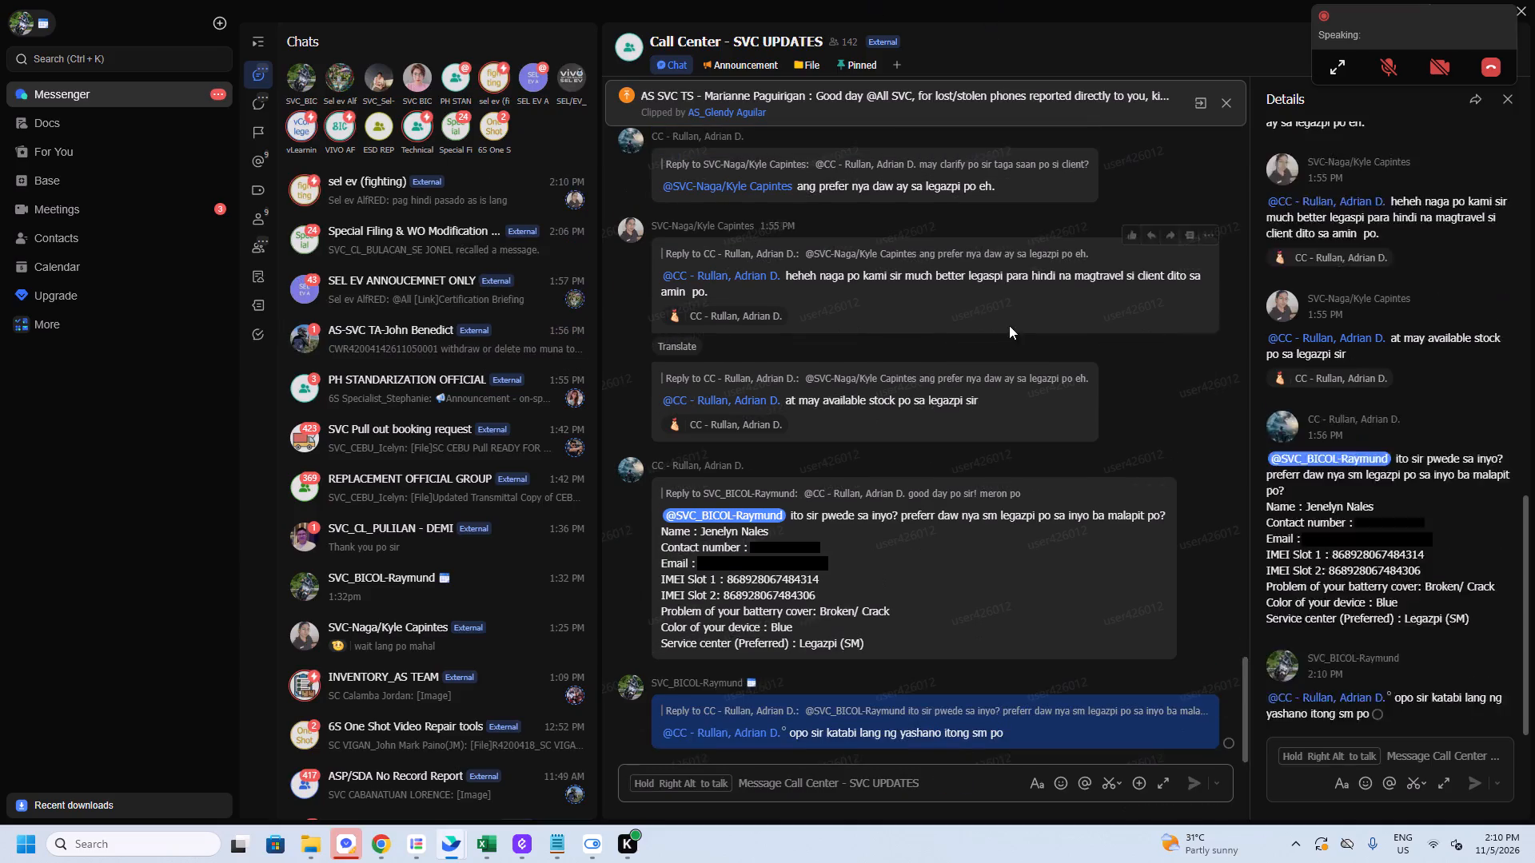
Open the AS-SVC TA chat and answer the withdraw-or-delete instruction with "san po yan sir makikita".
scroll(528, 367, up, 1)
click(460, 417)
click(459, 399)
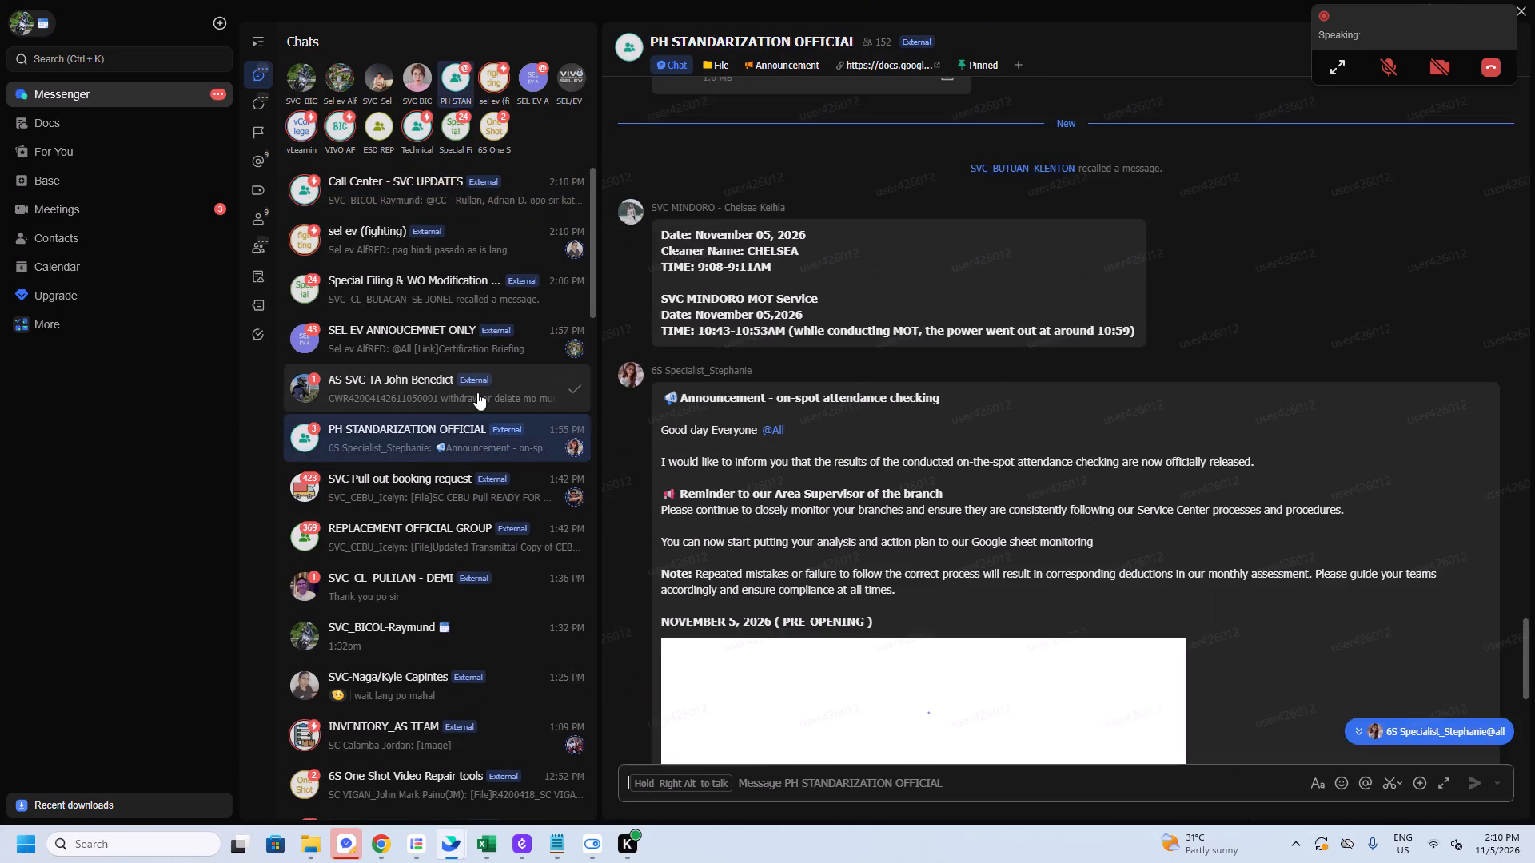
scroll(874, 674, down, 4)
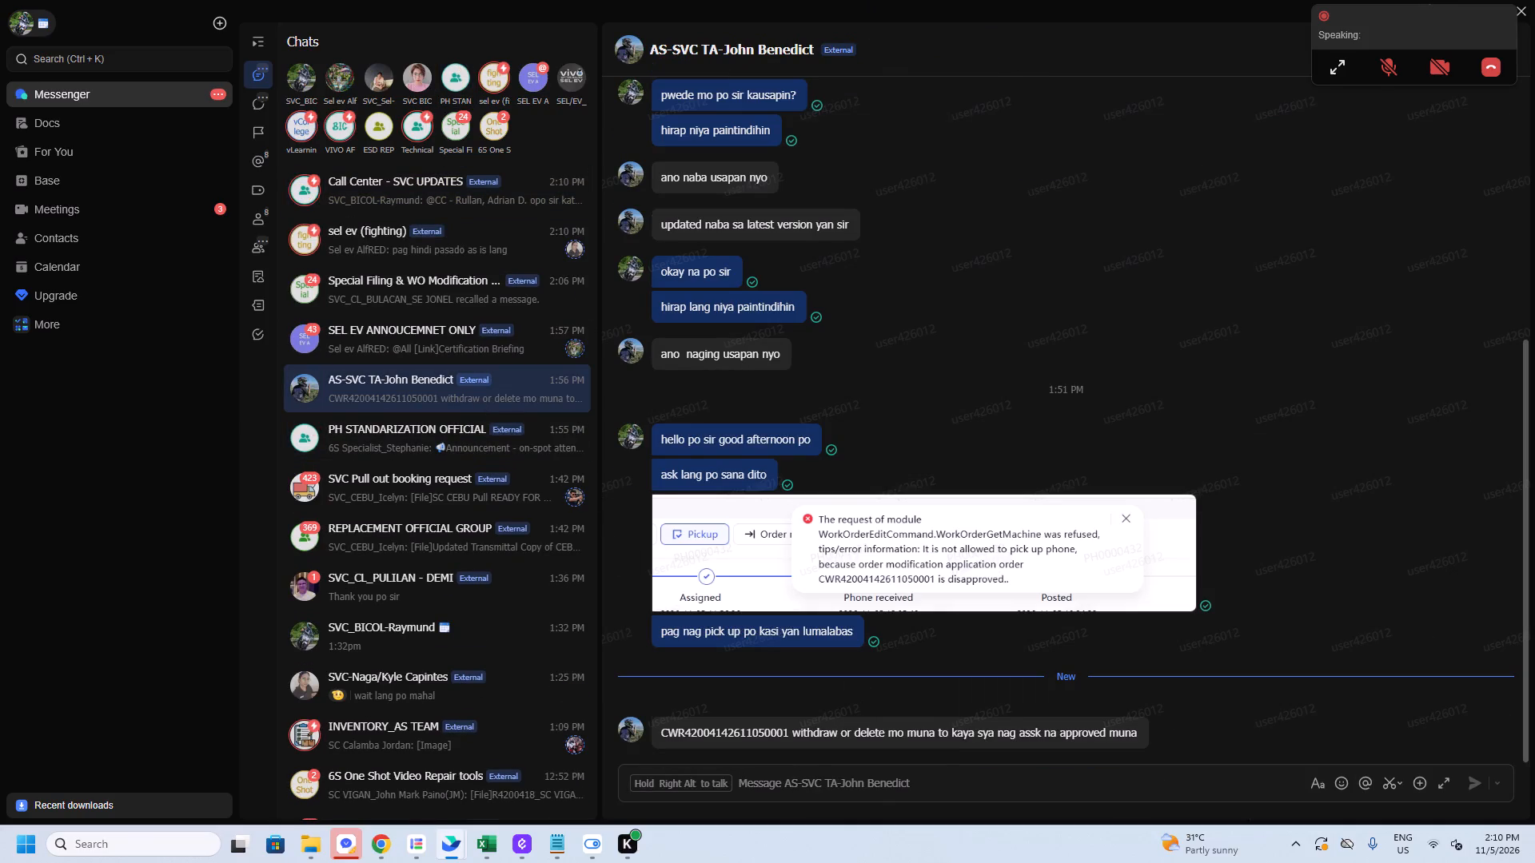
click(875, 782)
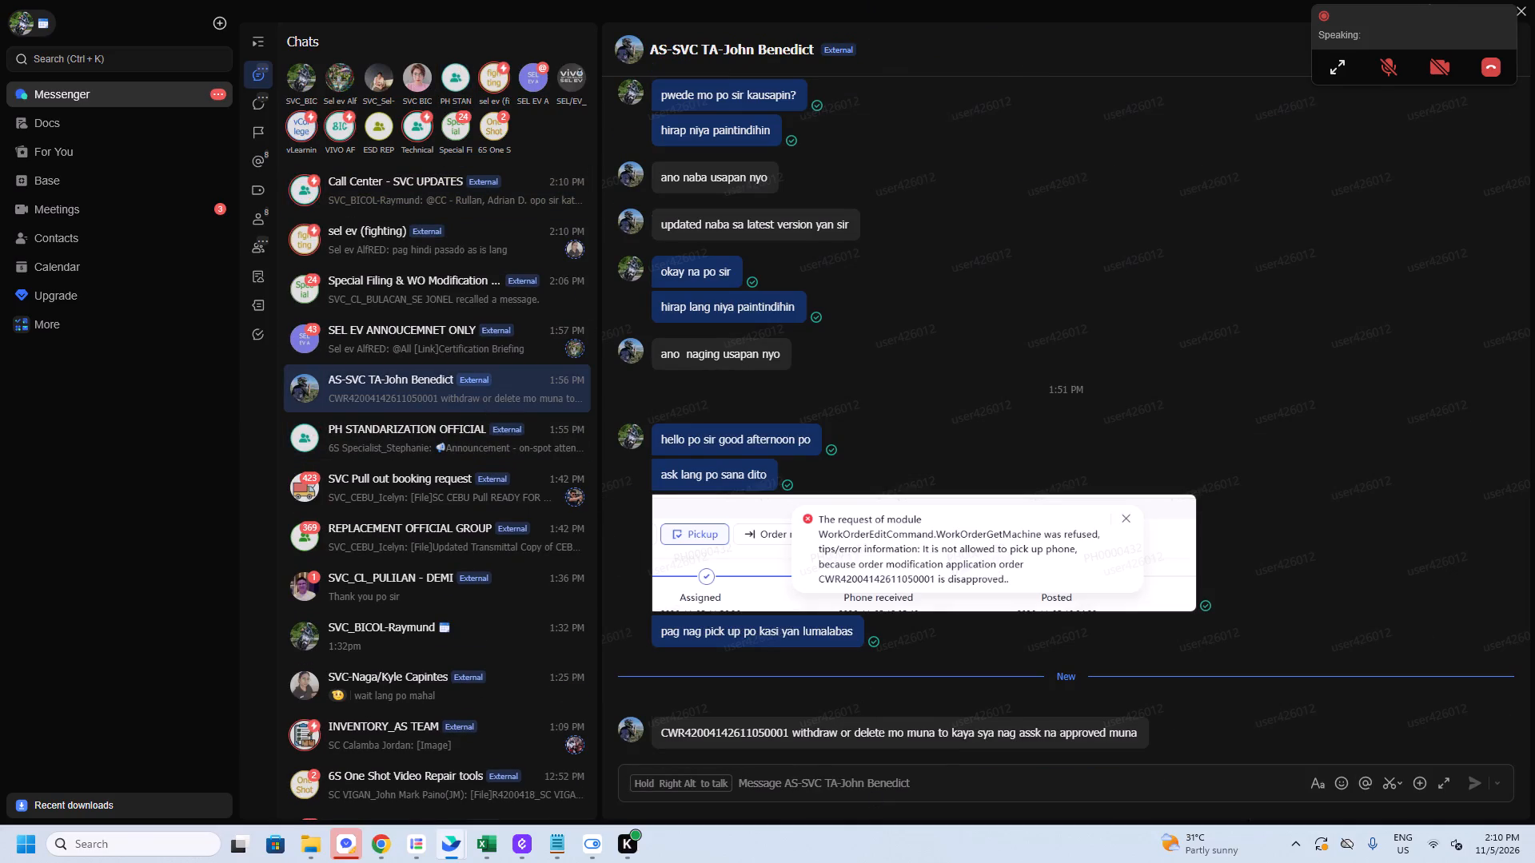
click(875, 782)
text(san)
key(space)
text(po yan)
key(space)
key(s)
text(ir makikita)
key(Return)
Switch to CRM, search its functions for "cr", open Cross-border query, and return to the home page.
key(alt+Tab)
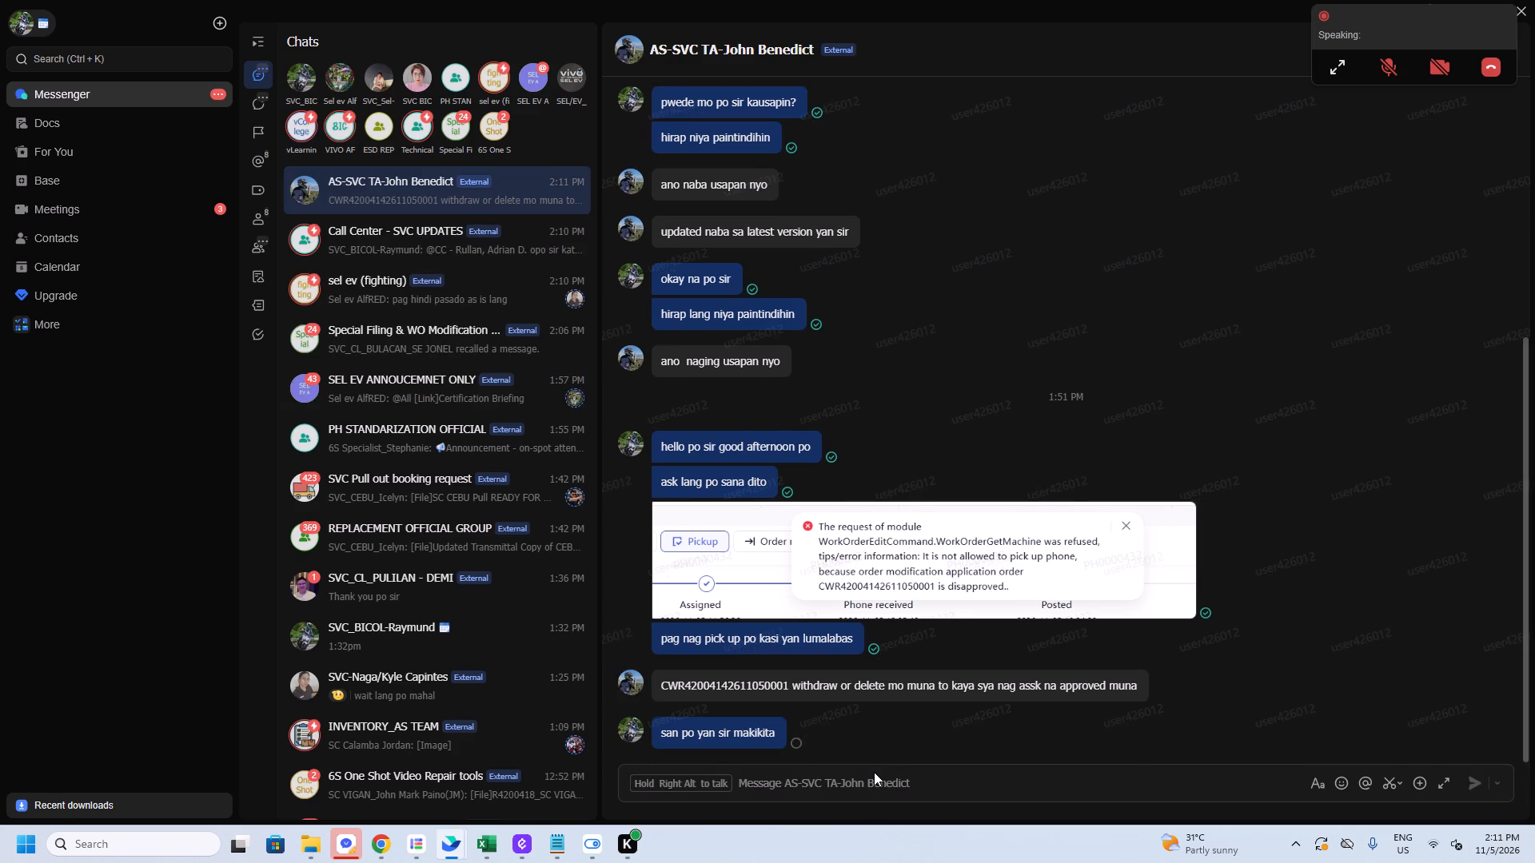
click(30, 117)
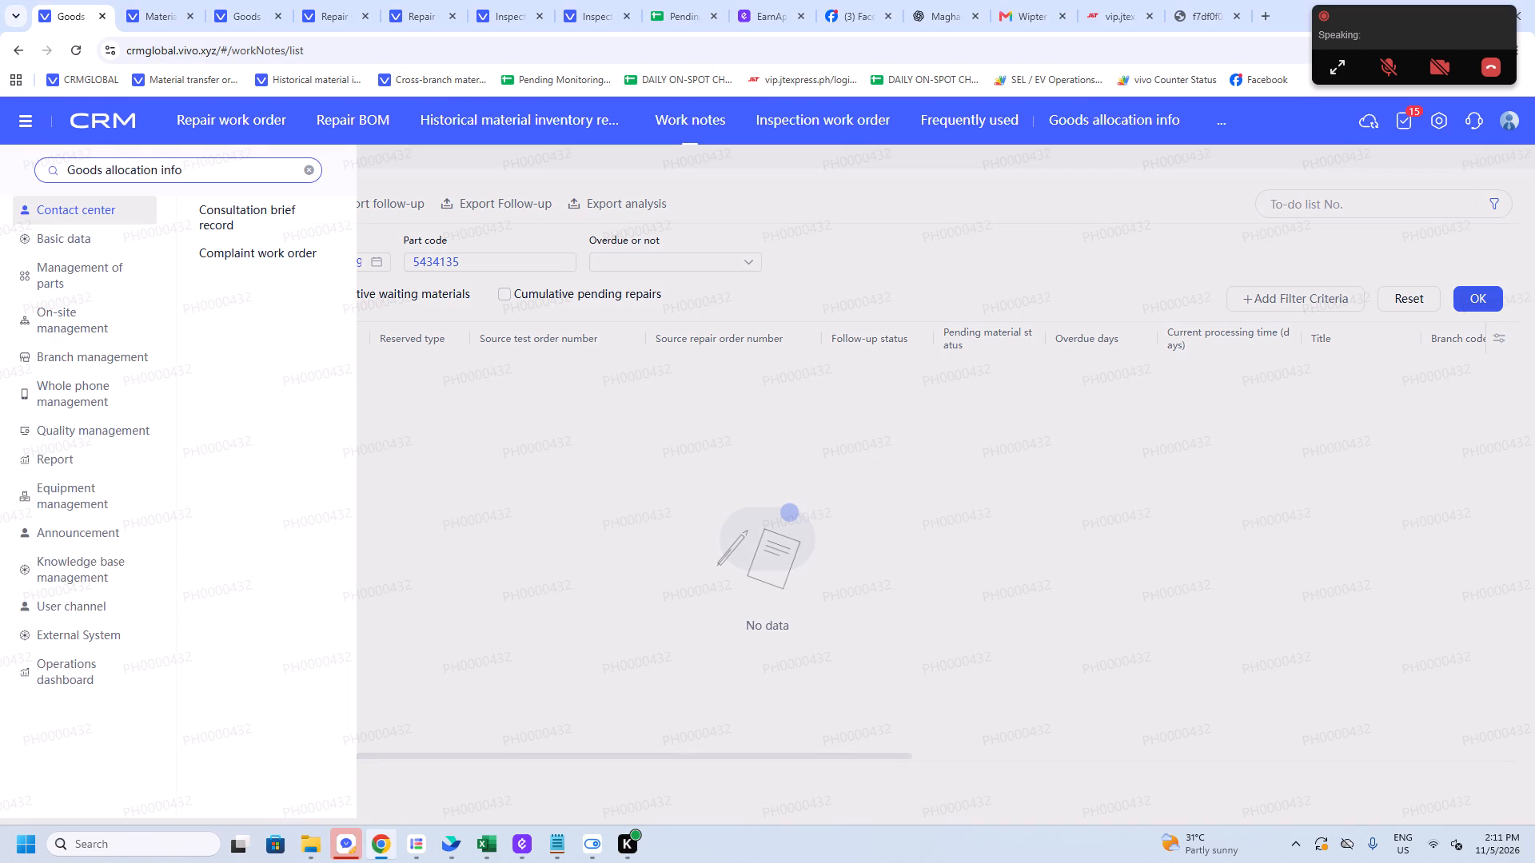
triple_click(145, 166)
key(c)
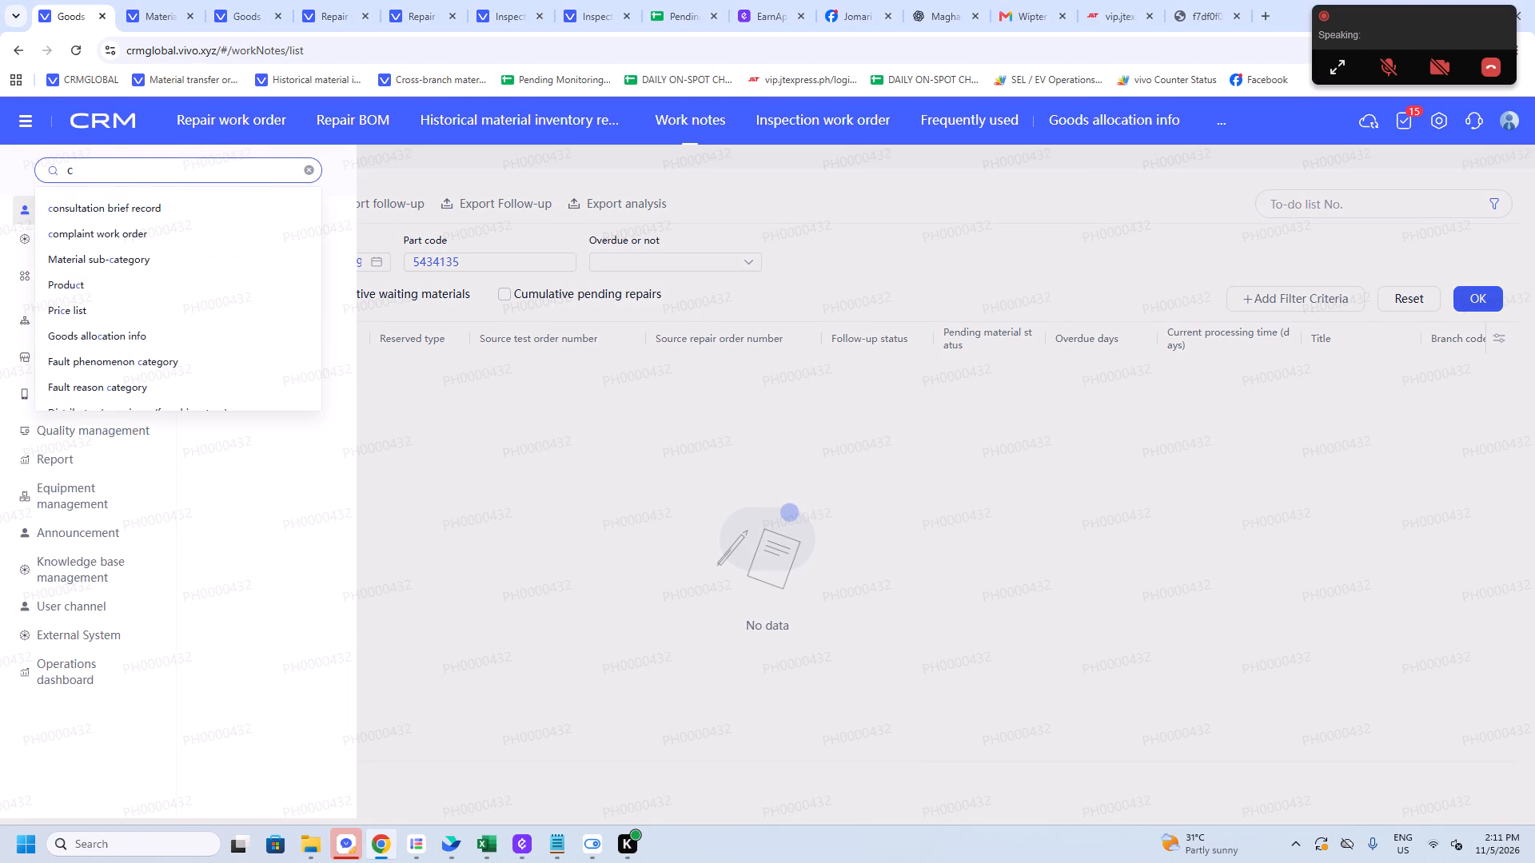
key(r)
click(114, 209)
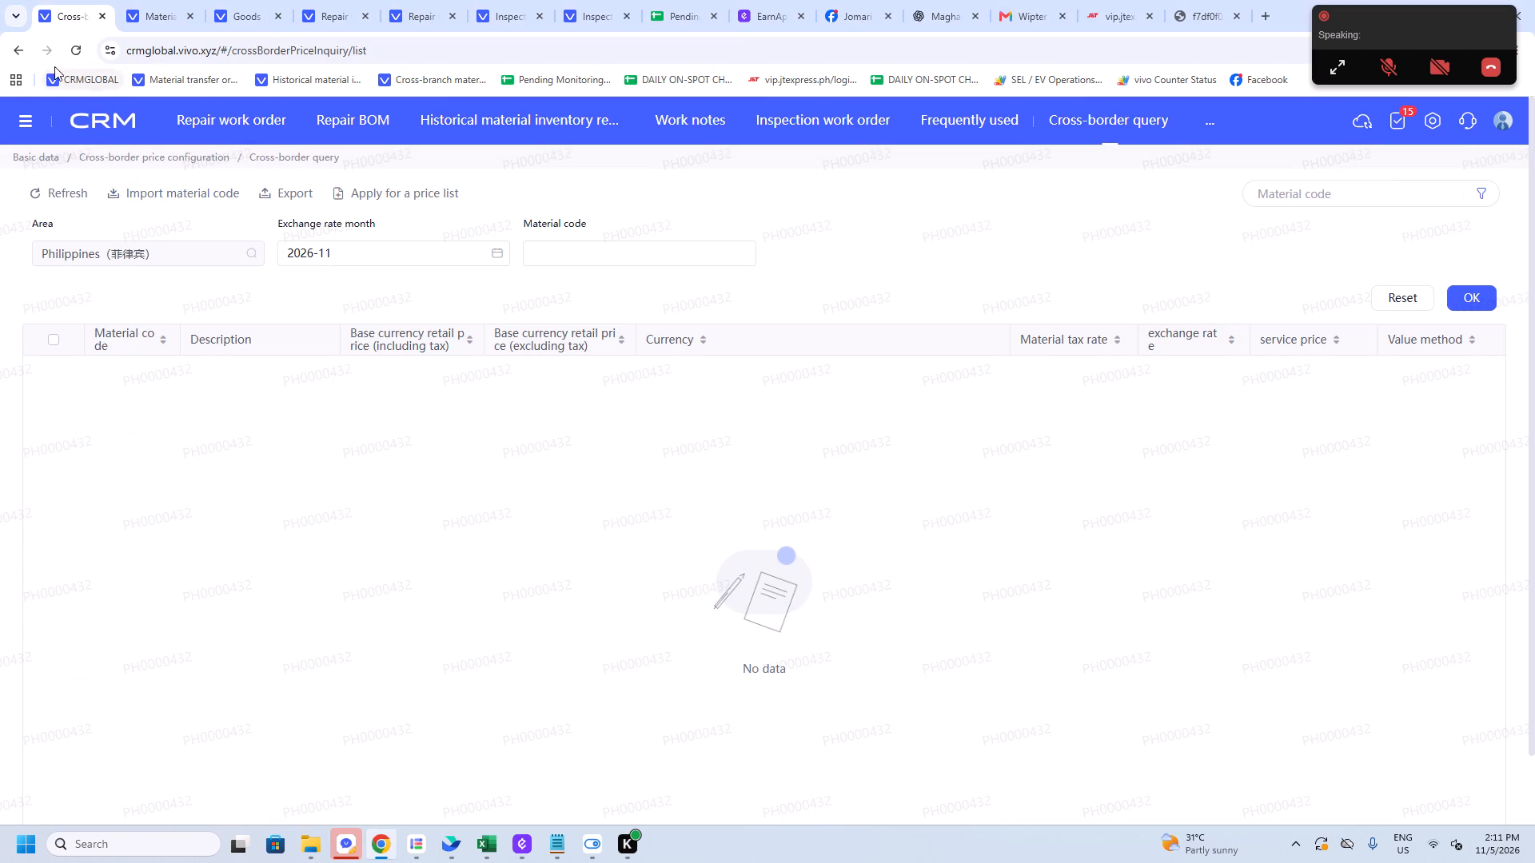
click(121, 131)
Switch to Lark and copy the customer's IMEI Slot 1 number from the Call Center - SVC UPDATES chat.
key(alt+Tab)
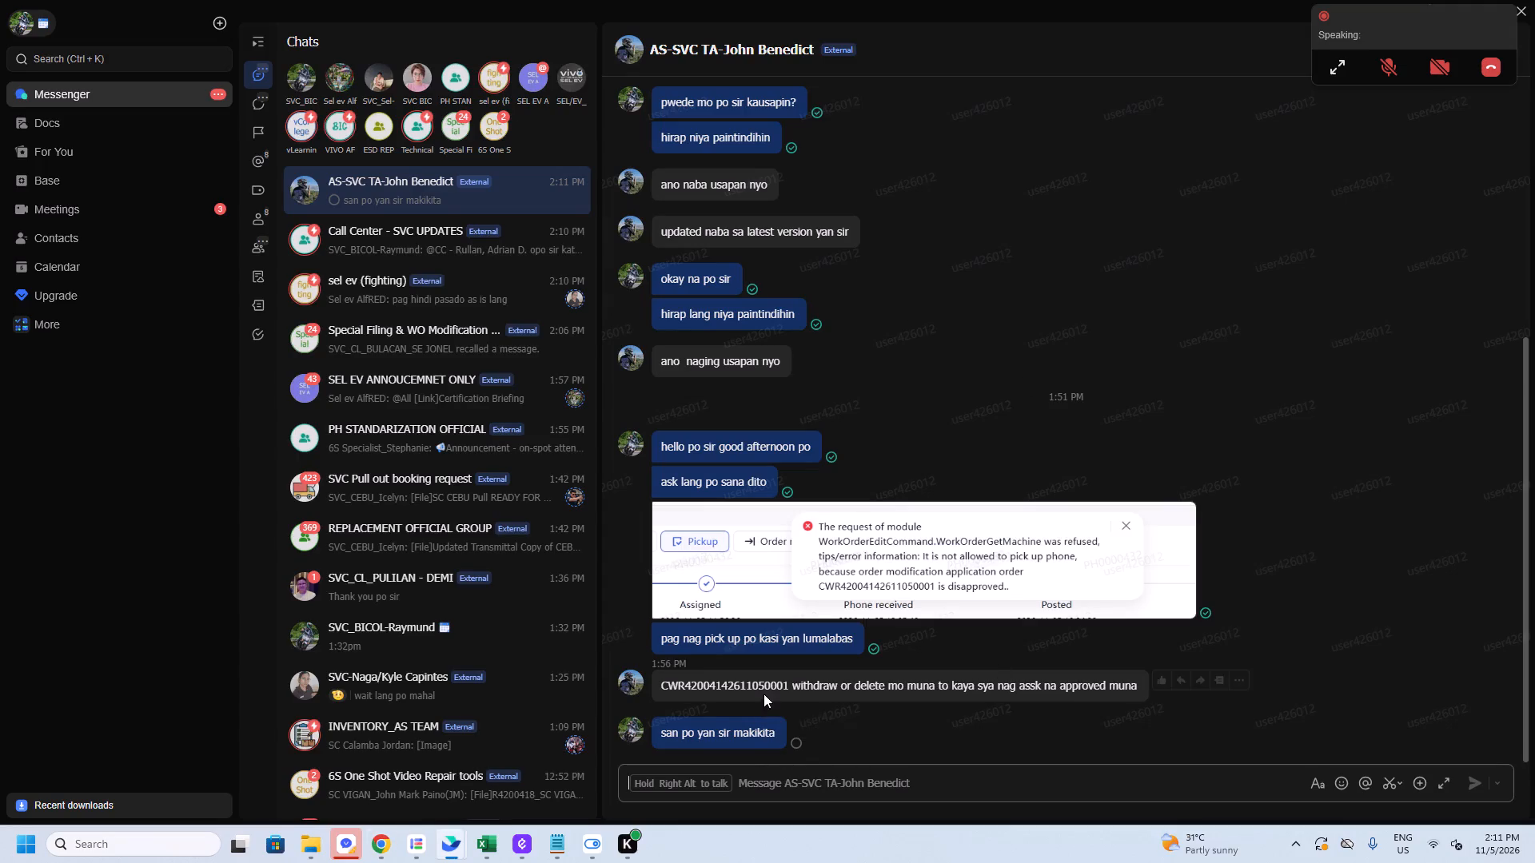
click(470, 245)
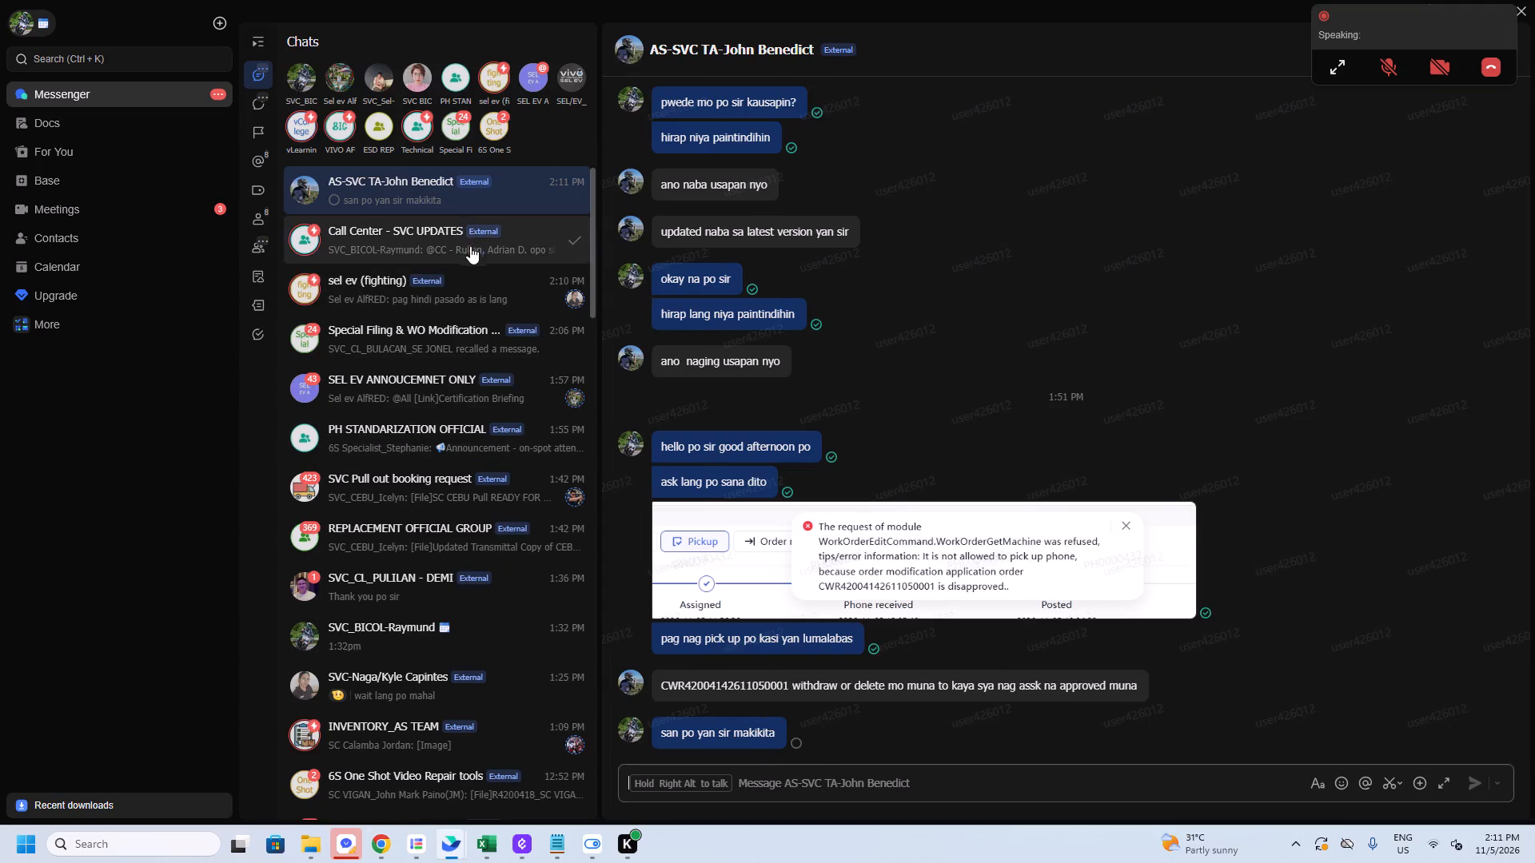
scroll(832, 583, down, 4)
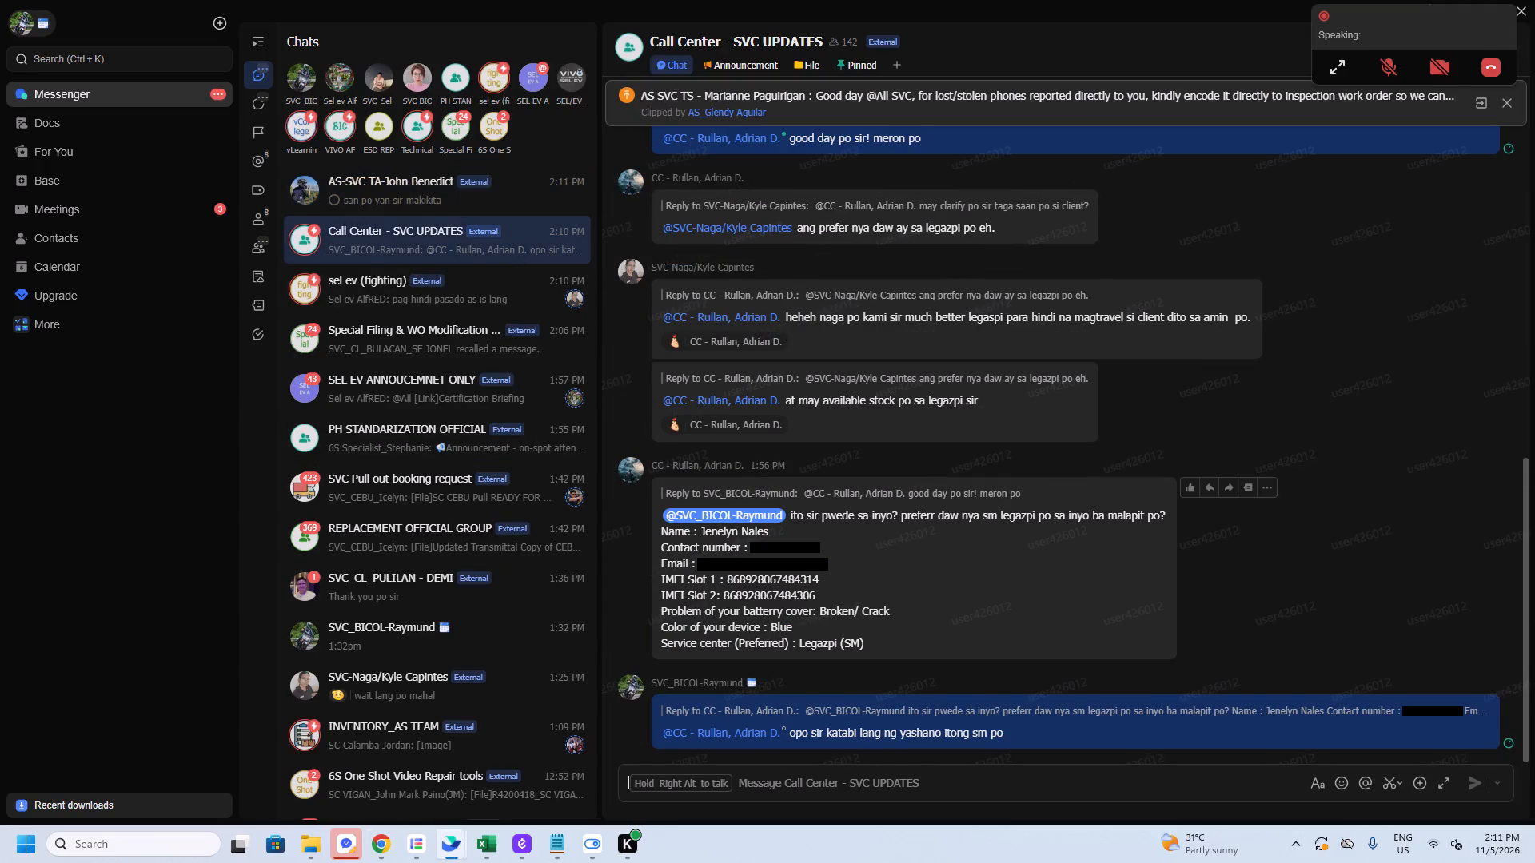
double_click(803, 583)
key(ctrl+c)
In CRM, start a new repair work order, enter the copied IMEI, and examine the device's equipment info.
key(alt+Tab)
double_click(226, 111)
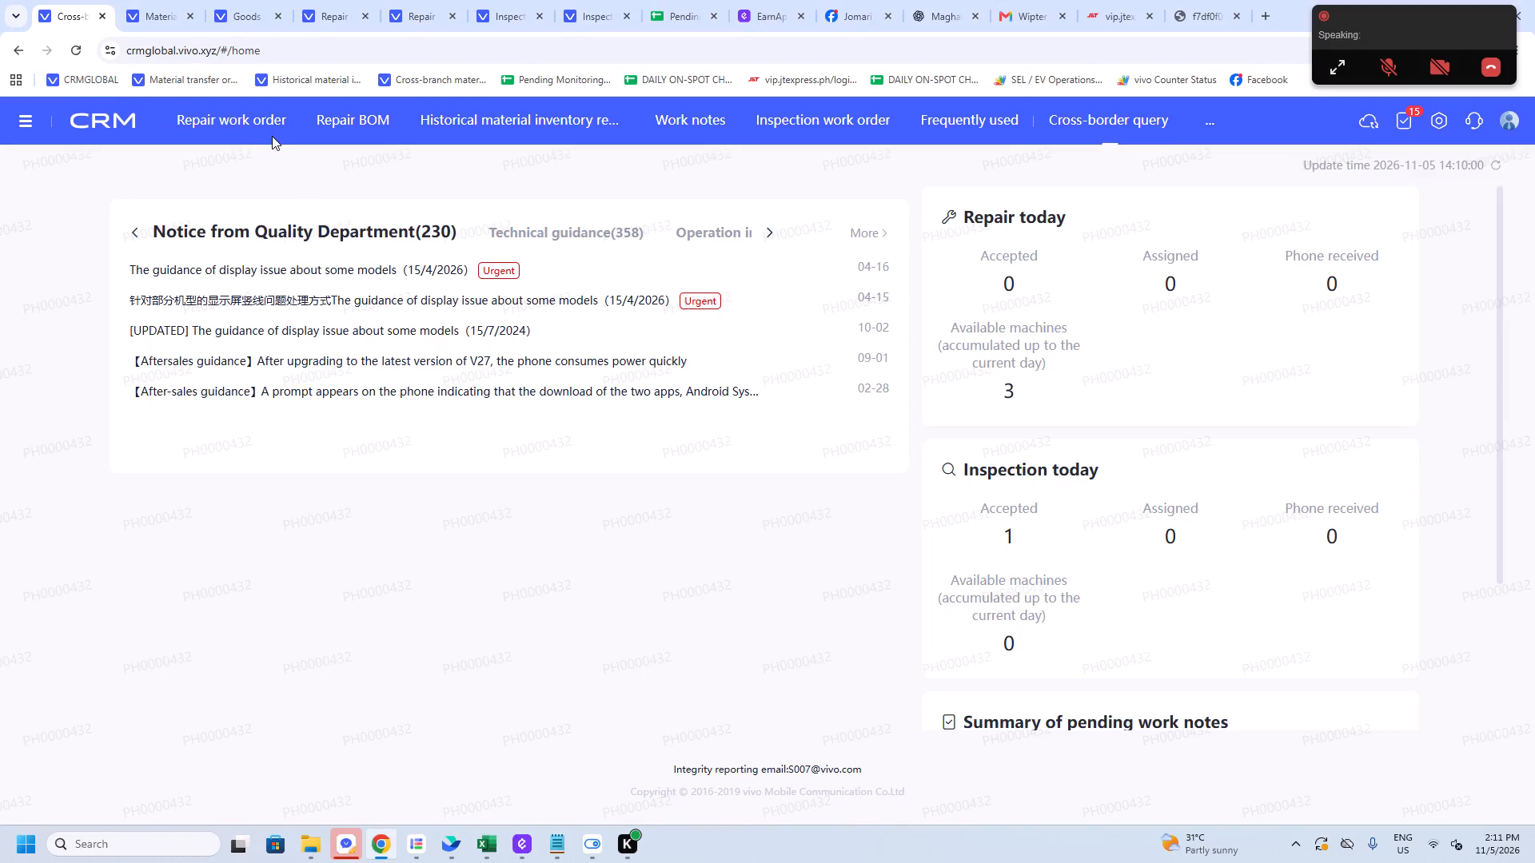
click(268, 109)
click(275, 123)
click(178, 201)
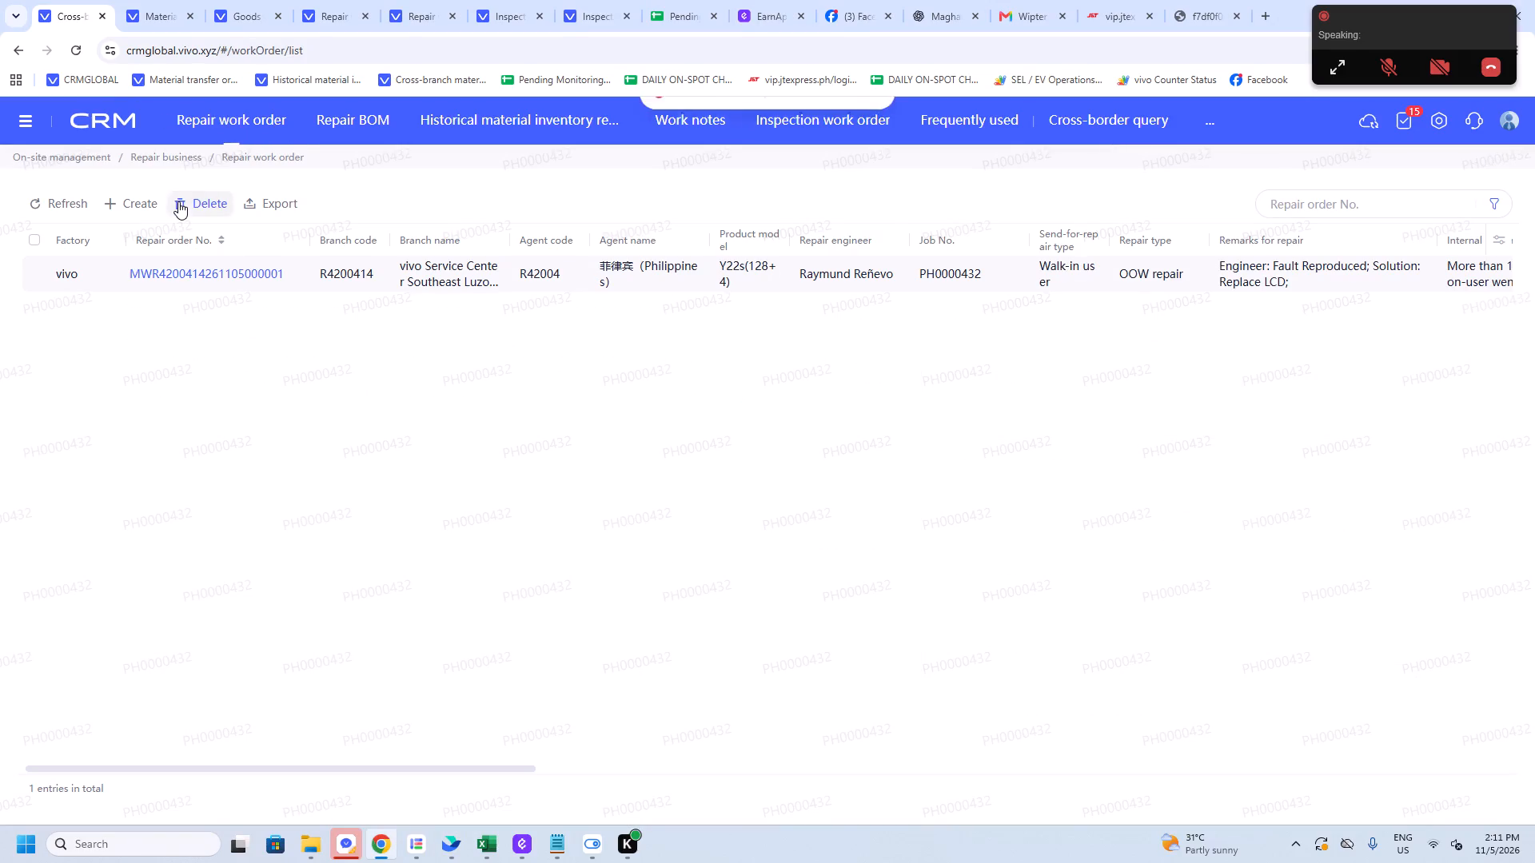
click(146, 201)
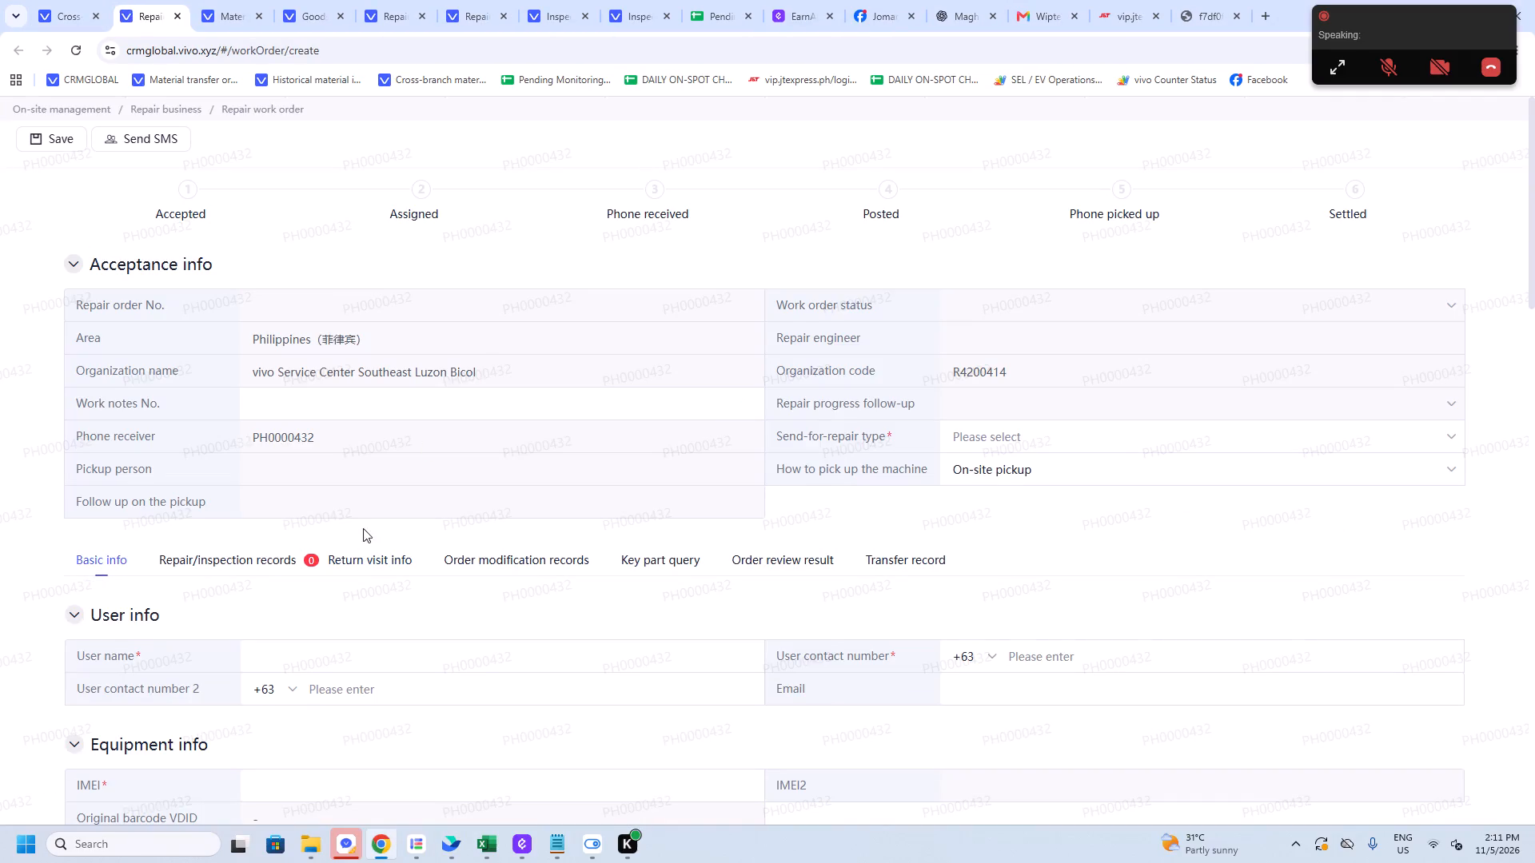
scroll(360, 784, down, 2)
click(303, 641)
click(305, 626)
key(ctrl+v)
click(296, 678)
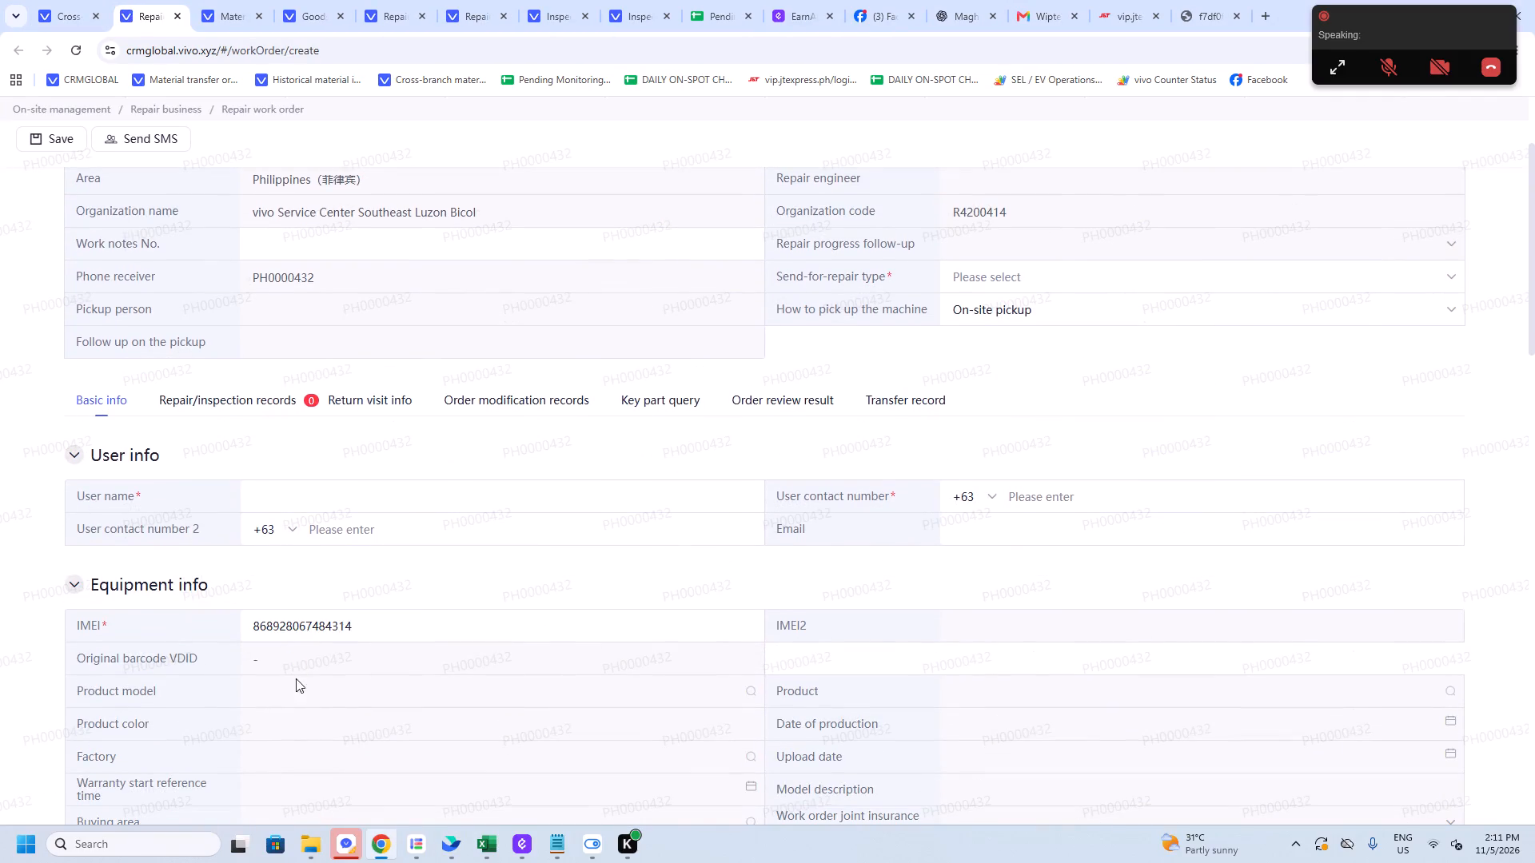
scroll(73, 698, down, 4)
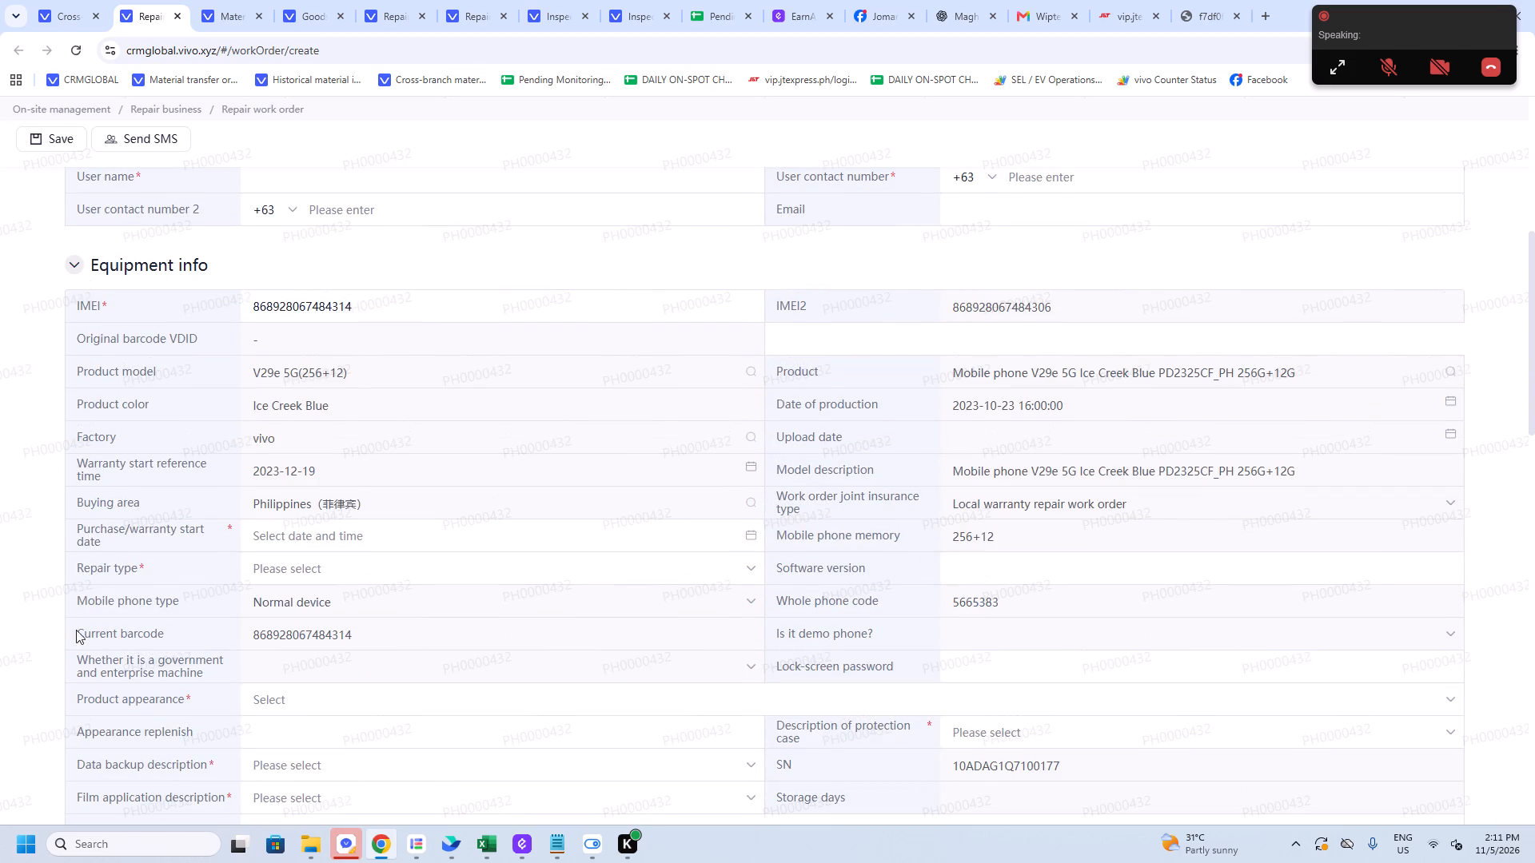
click(24, 0)
click(82, 0)
Switch back to Lark and reopen the AS-SVC TA chat to check the conversation.
key(alt+Tab)
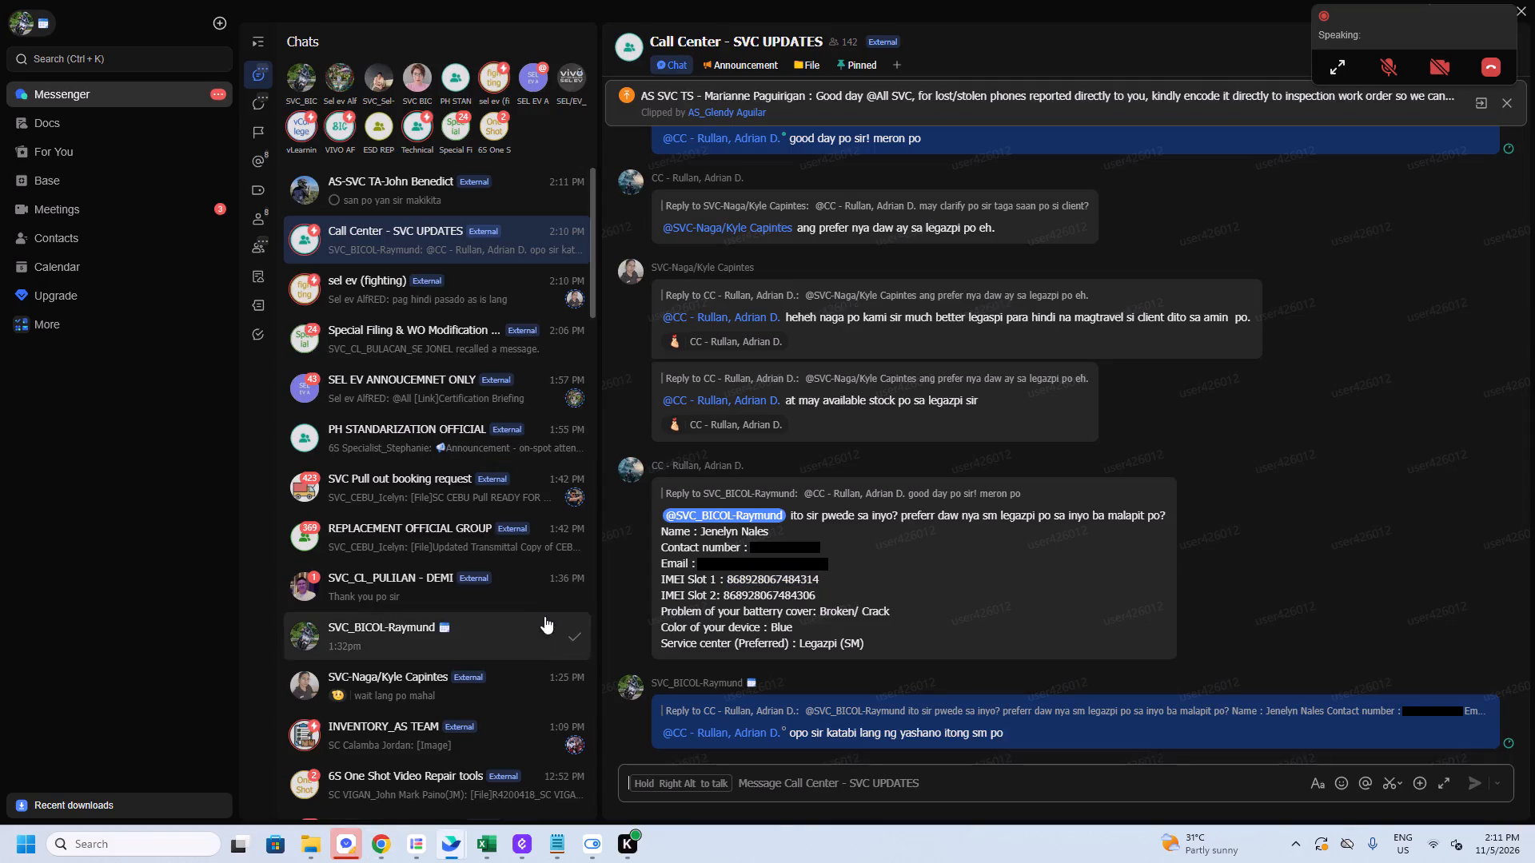
scroll(973, 595, down, 4)
click(412, 185)
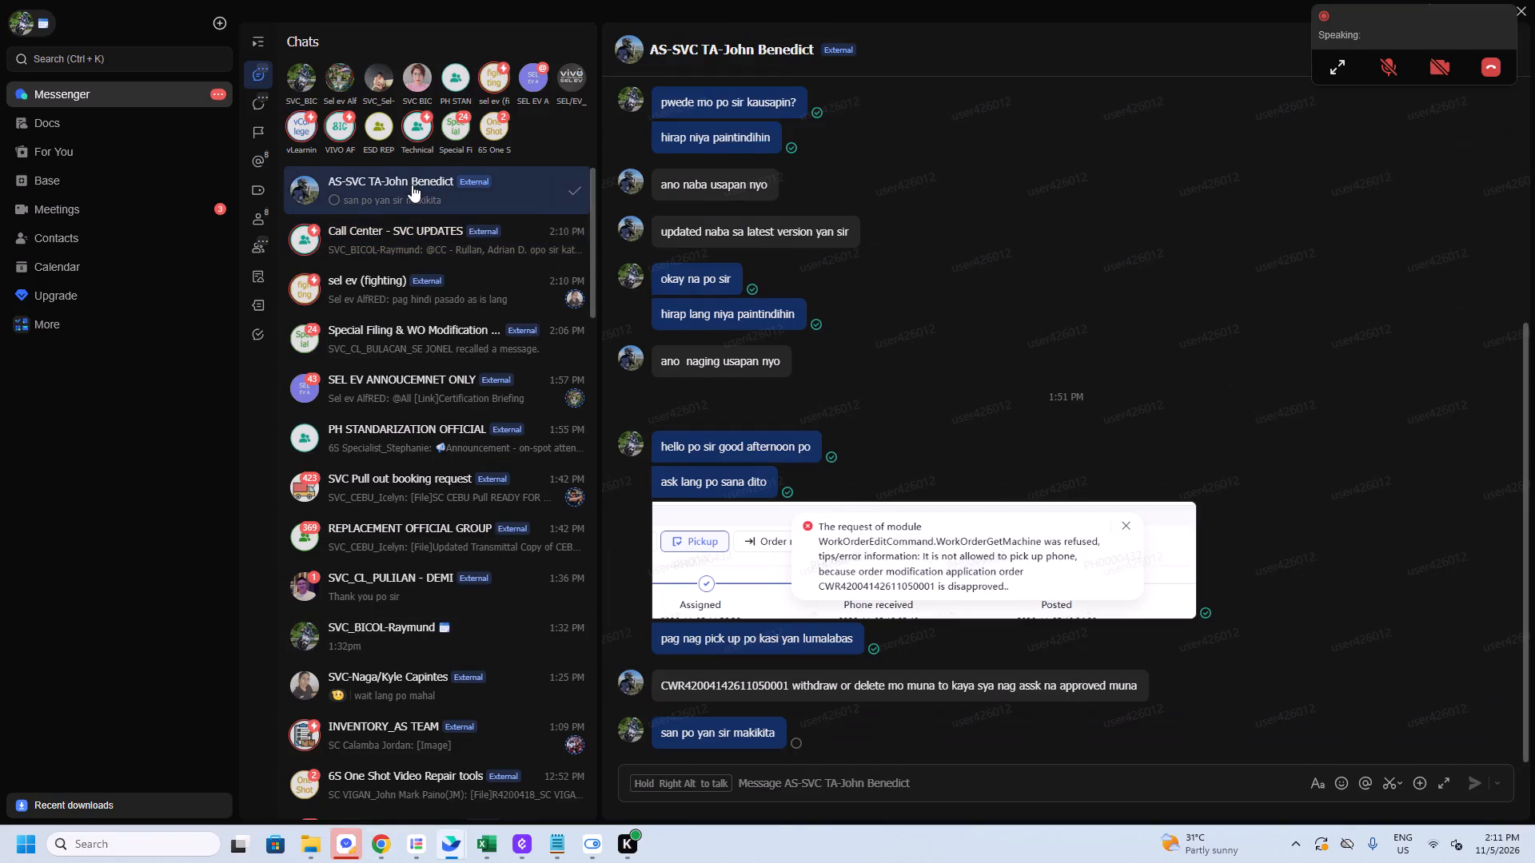